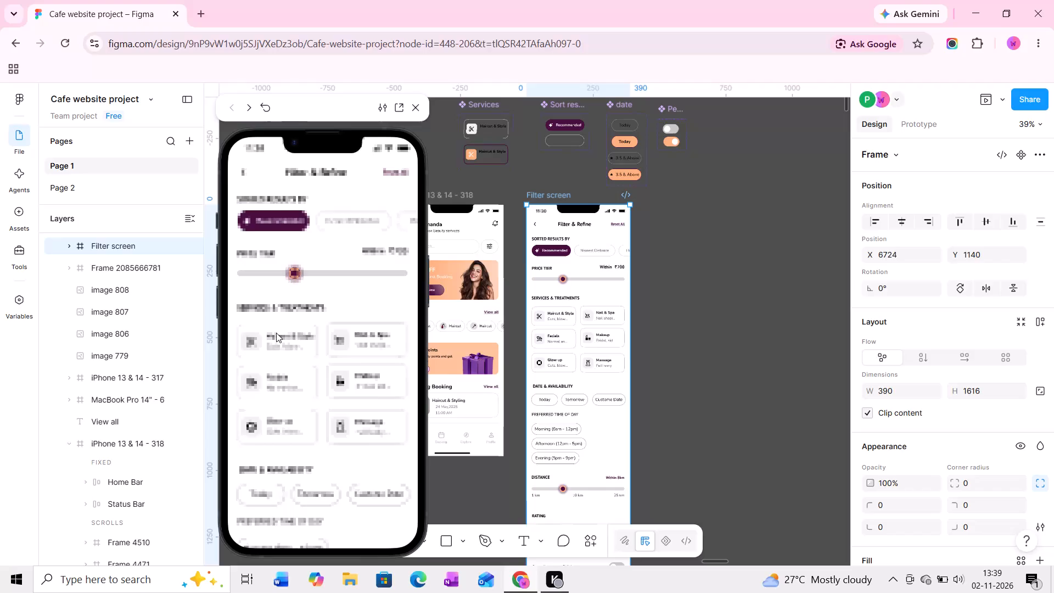
Test the service cards in the prototype preview by selecting Haircut & Style and Nail & Spa.
left_click(263, 334)
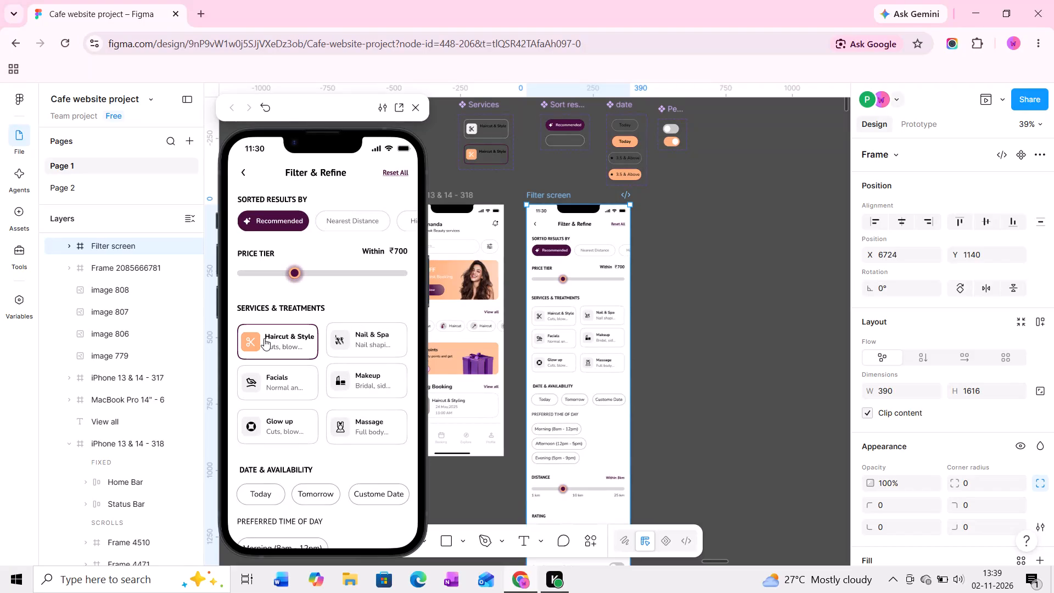
left_click(343, 344)
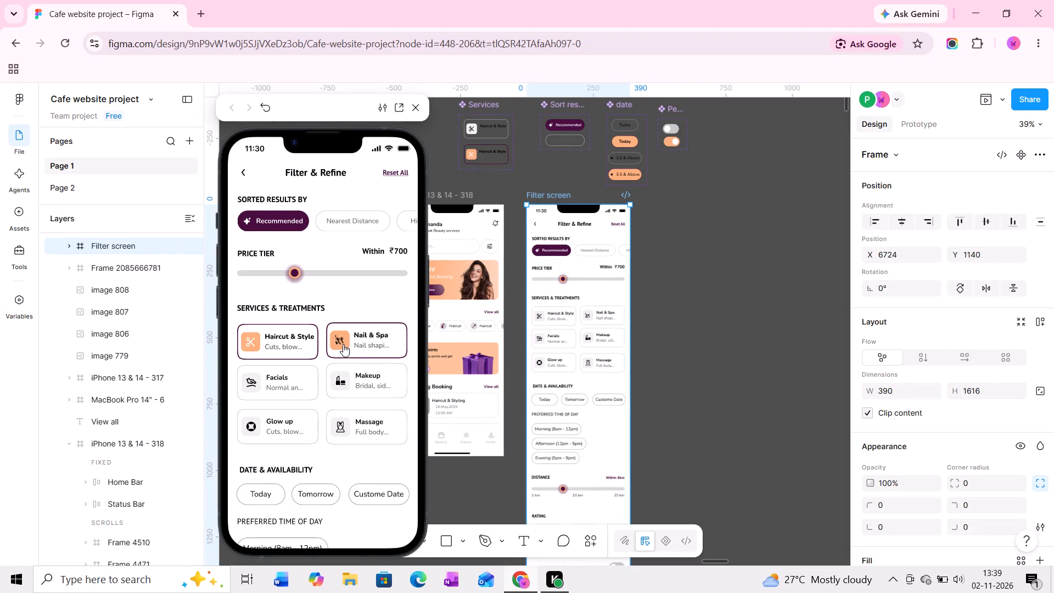
Recolour the icon tile of the purple-outlined Services variant with a pale peach swatch sampled from the orange tint palette.
middle_click_drag(546, 268, 543, 333)
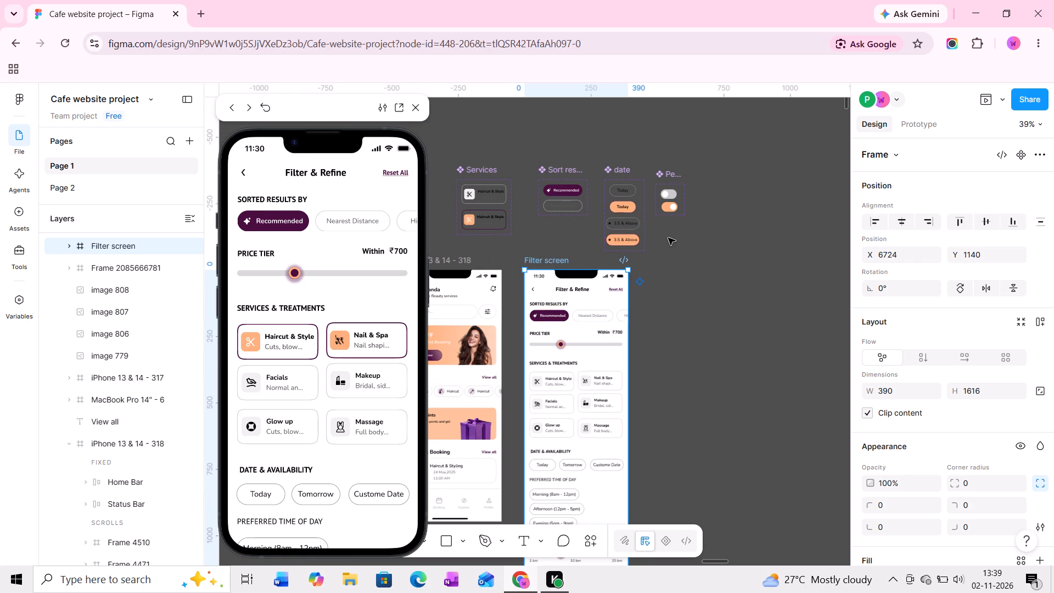
left_click(472, 224, "ctrl")
scroll(472, 221, "up", 11, "ctrl")
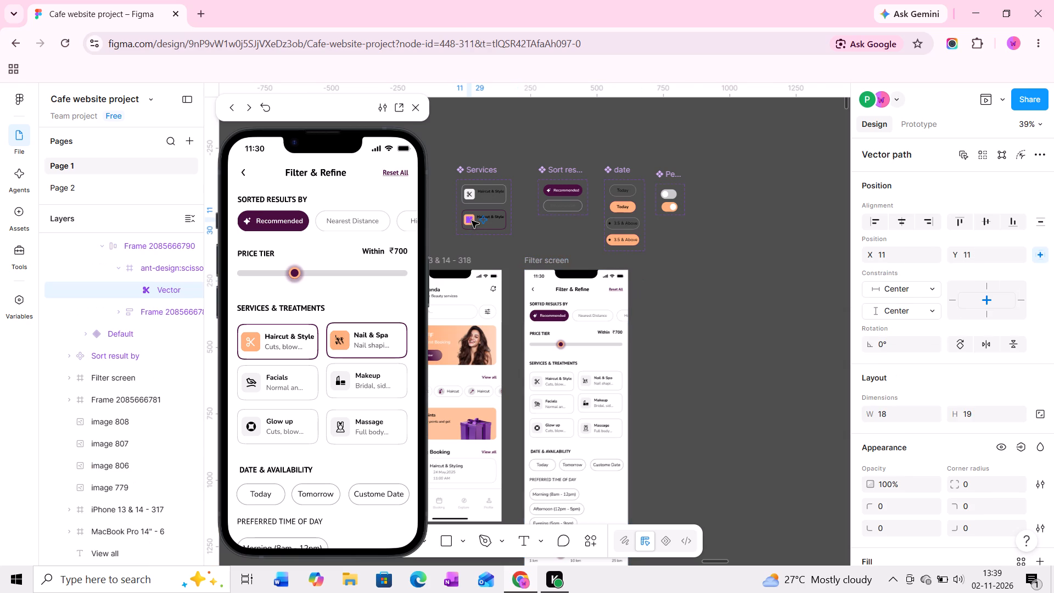
scroll(472, 221, "up", 20, "ctrl")
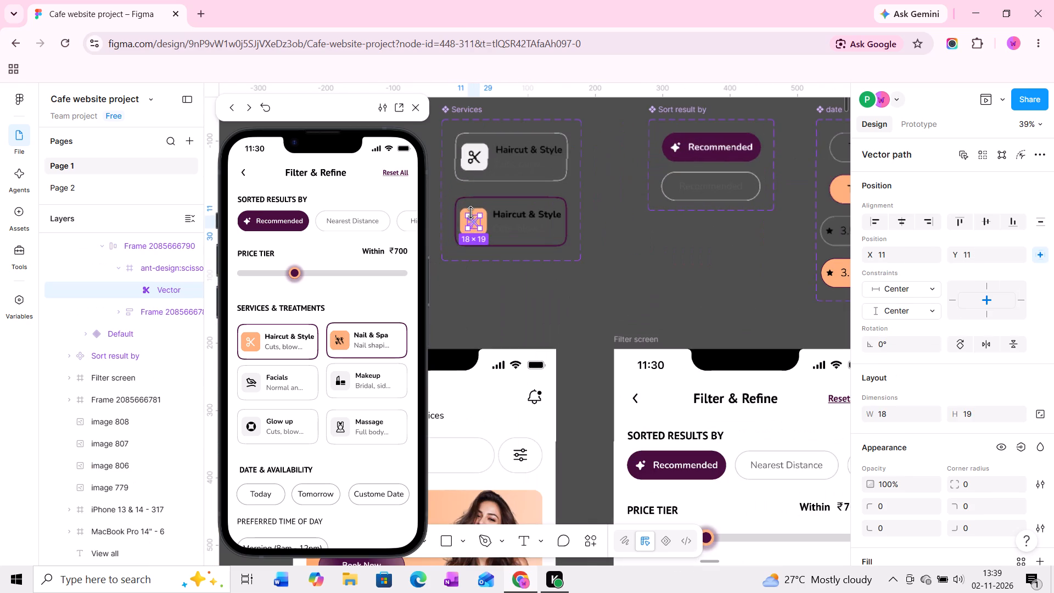
scroll(476, 207, "up", 3, "ctrl")
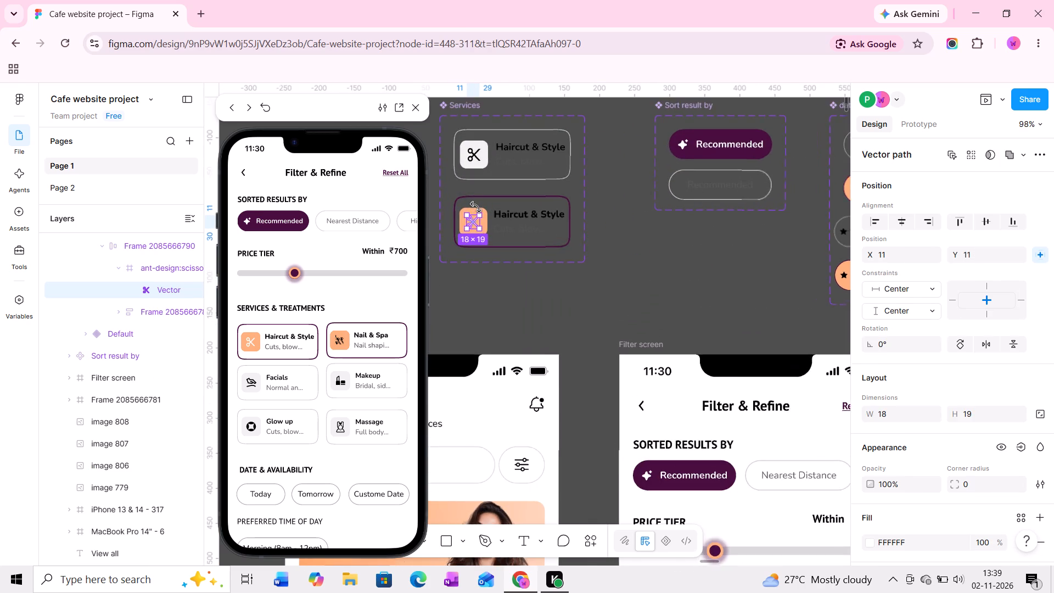
scroll(476, 207, "up", 8, "ctrl")
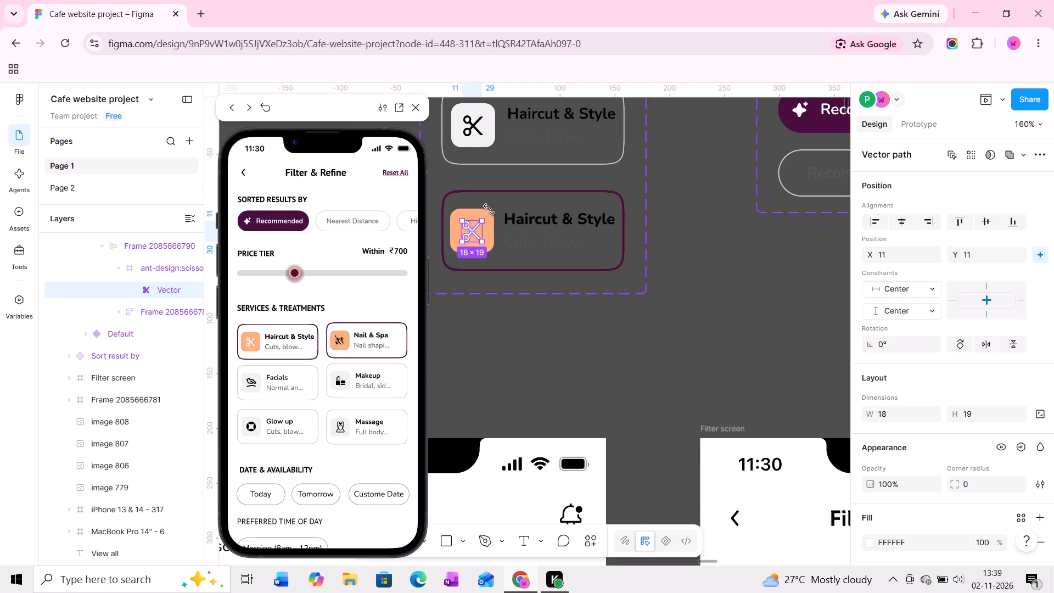
left_click(489, 209)
scroll(489, 237, "down", 17, "ctrl")
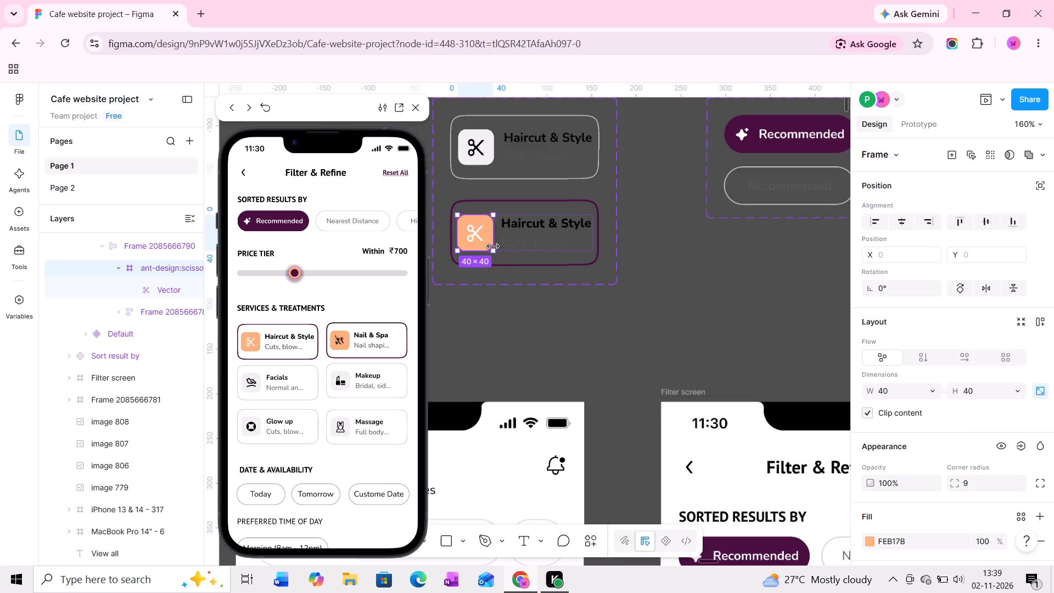
scroll(493, 247, "down", 12, "ctrl")
middle_click_drag(503, 271, 616, 275)
scroll(616, 275, "down", 8, "ctrl")
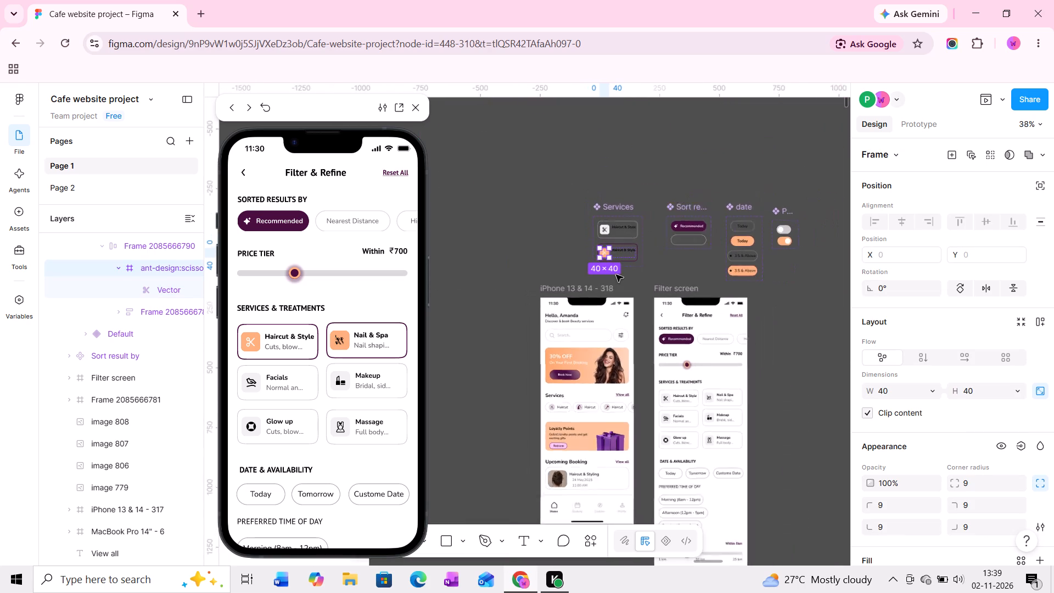
scroll(616, 275, "down", 3, "ctrl")
middle_click_drag(613, 287, 686, 284)
scroll(686, 284, "down", 10, "ctrl")
middle_click_drag(644, 314, 647, 314)
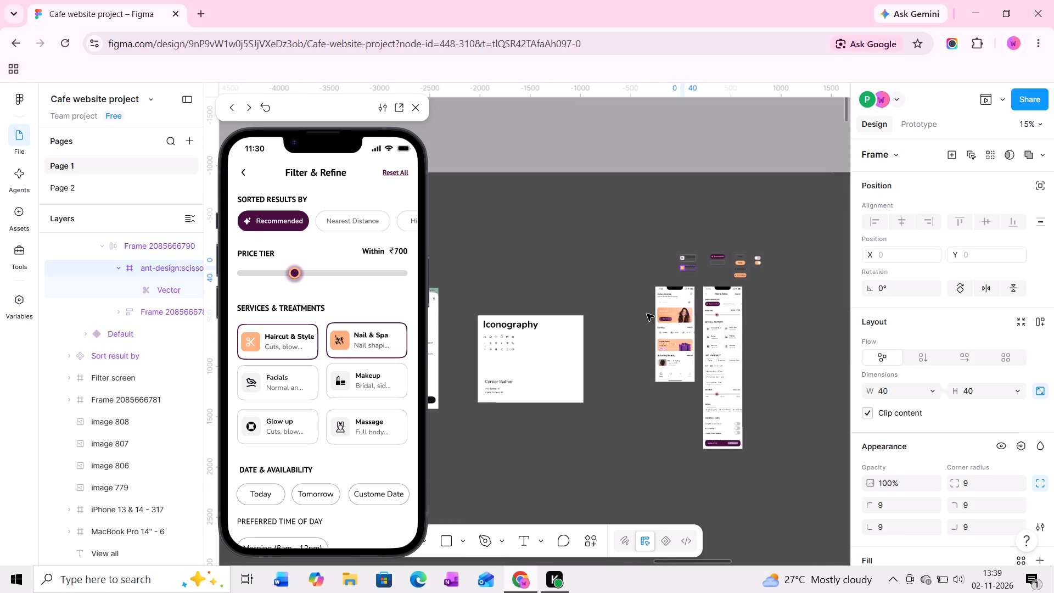
middle_click_drag(647, 314, 718, 298)
middle_click_drag(616, 320, 766, 289)
scroll(730, 301, "down", 3, "ctrl")
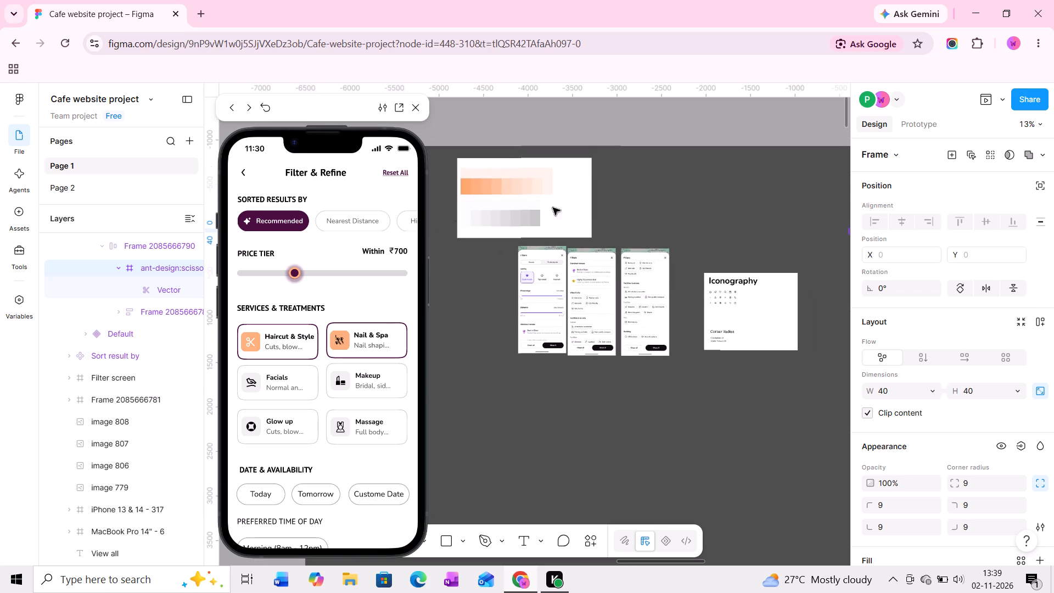
scroll(527, 184, "up", 15, "ctrl")
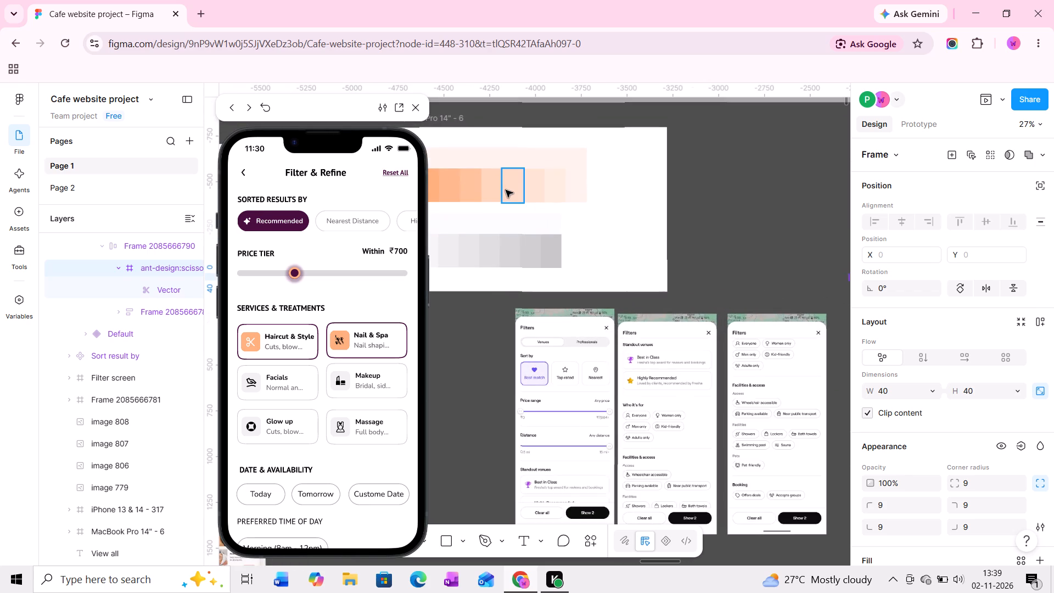
scroll(506, 189, "up", 4, "ctrl")
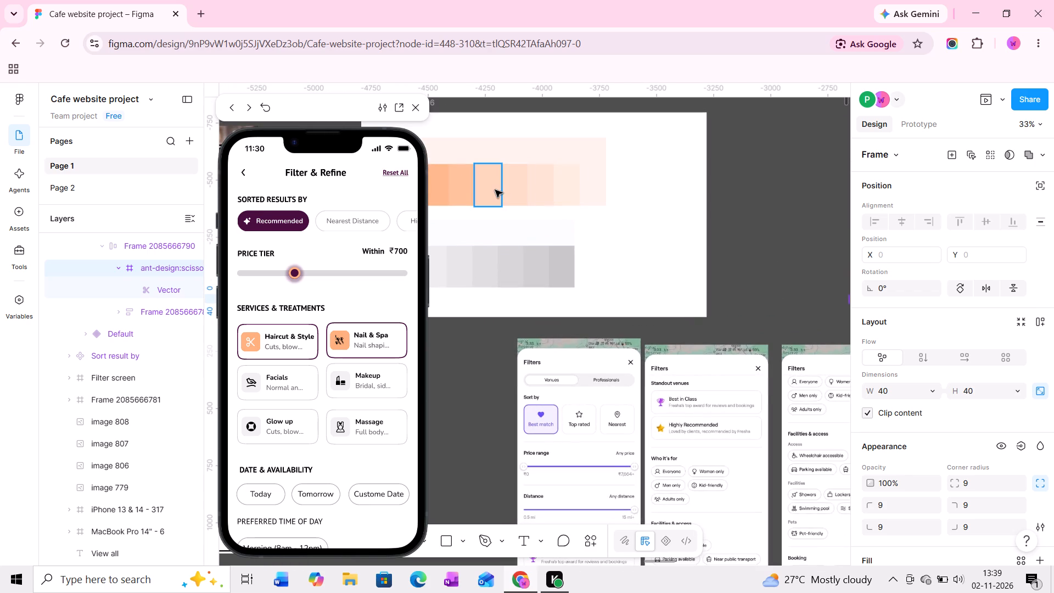
key("i")
left_click(495, 190)
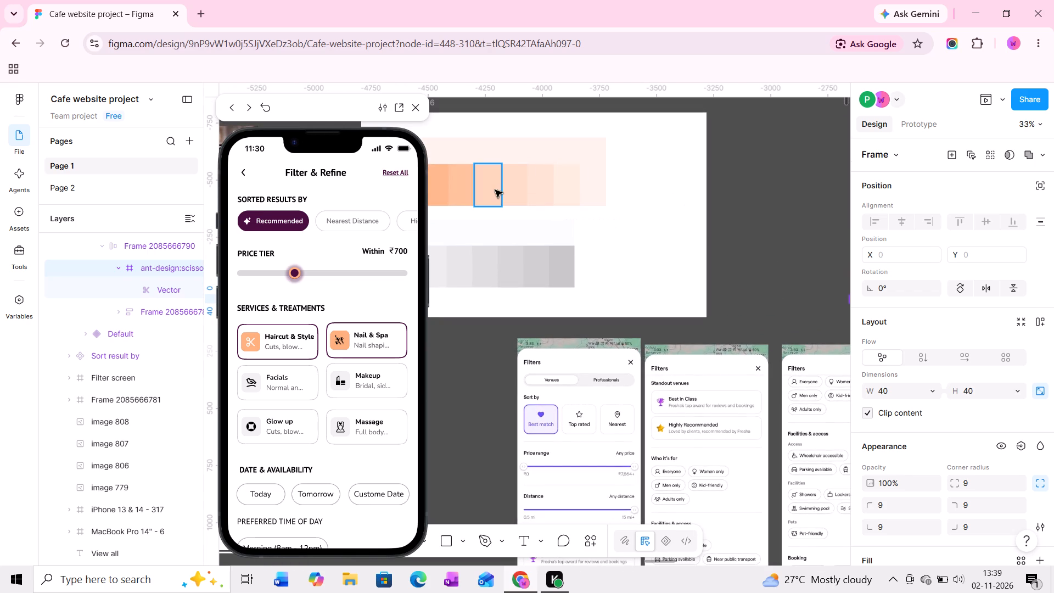
Resample the icon tile's fill from the next darker peach swatch in the orange tint palette.
scroll(603, 245, "down", 4, "ctrl")
middle_click_drag(592, 244, 591, 244)
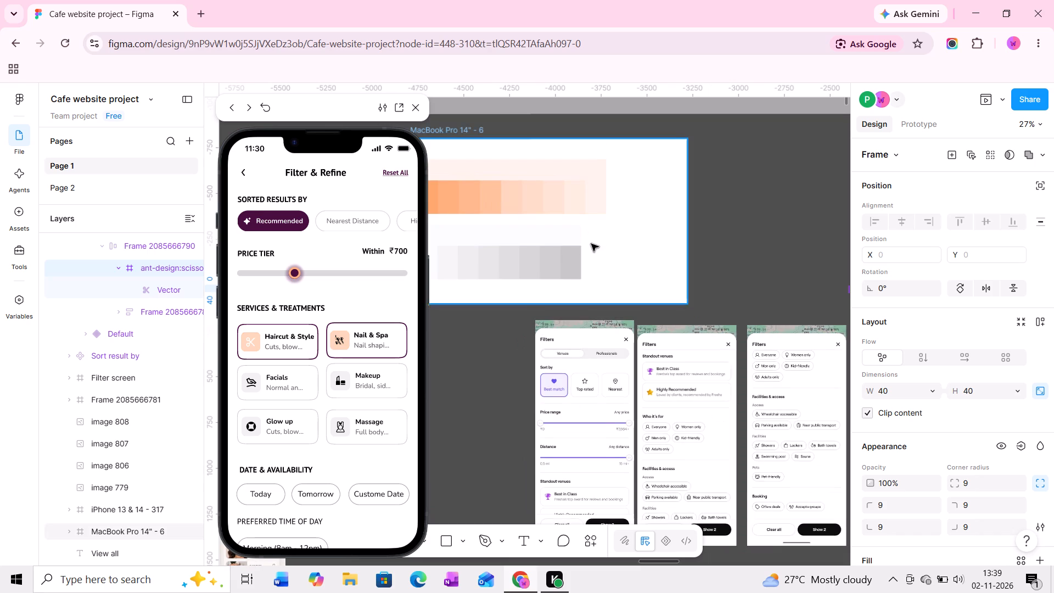
middle_click_drag(591, 244, 609, 257)
middle_click_drag(657, 280, 574, 281)
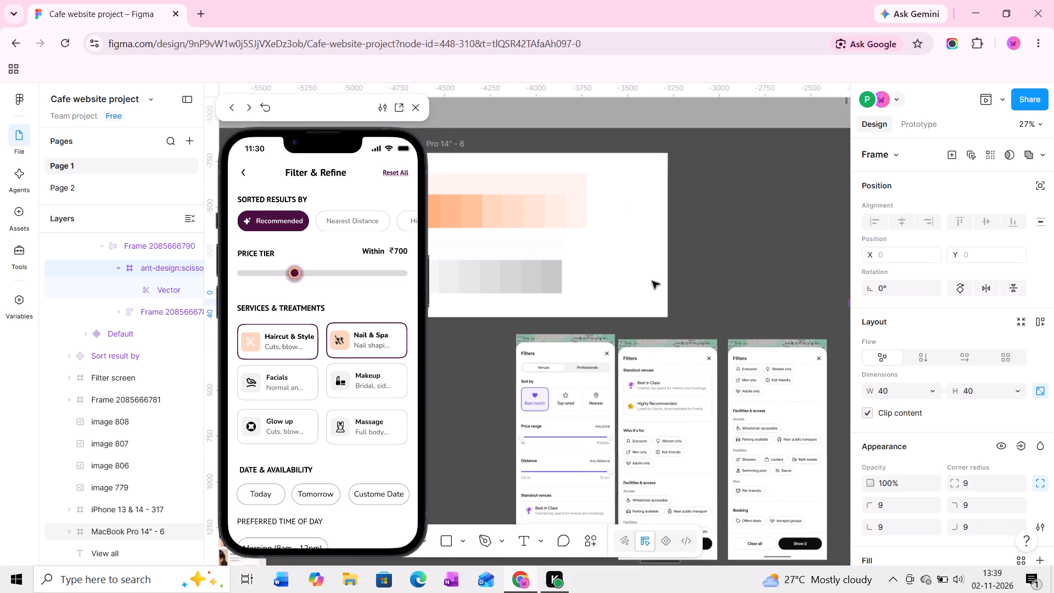
middle_click_drag(649, 281, 597, 281)
middle_click_drag(530, 275, 629, 281)
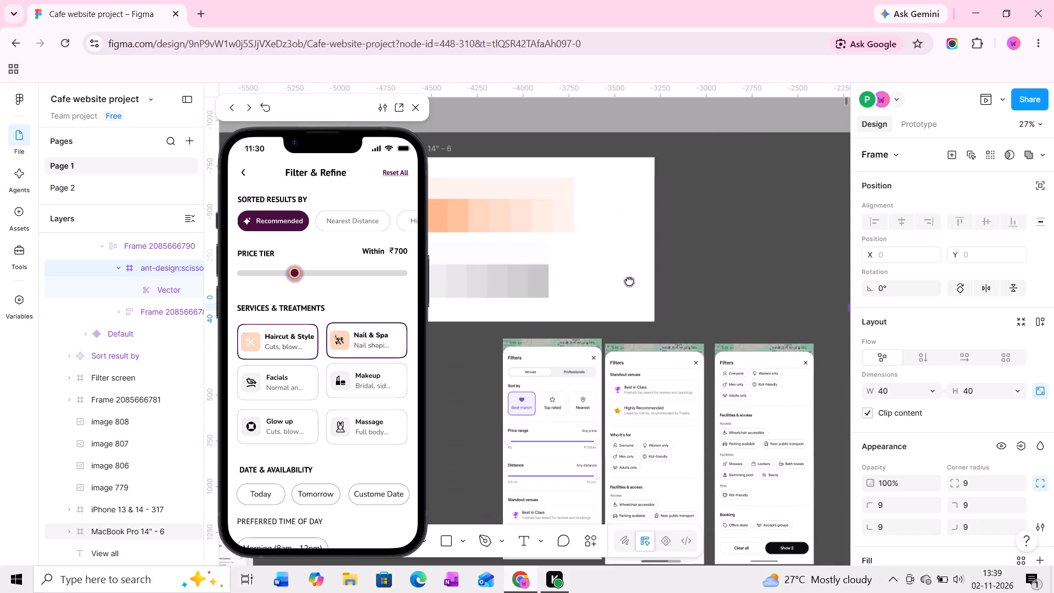
middle_click_drag(629, 281, 631, 281)
scroll(511, 214, "up", 5, "ctrl")
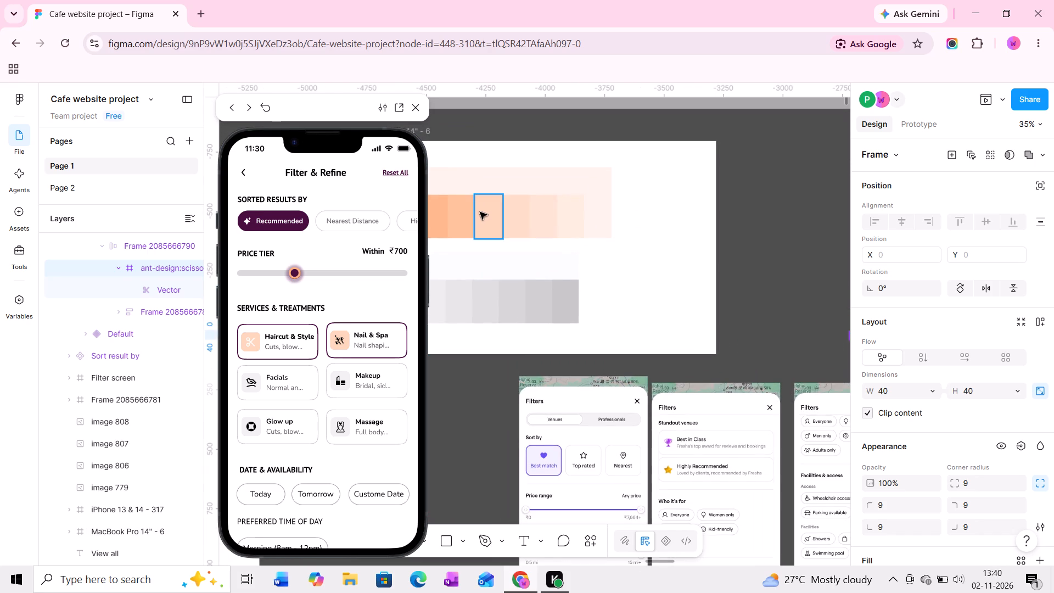
key("i")
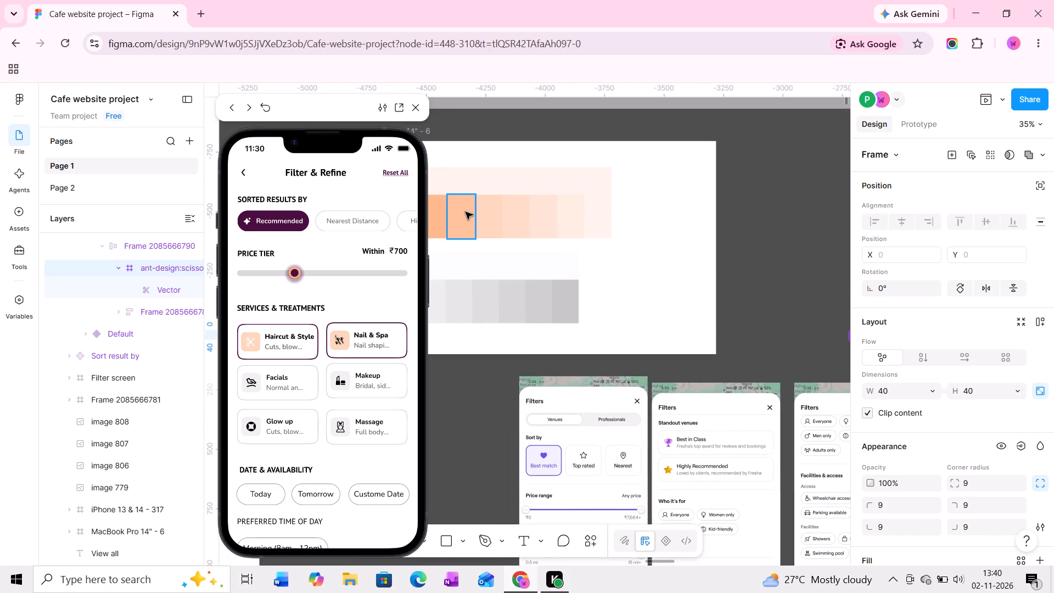
left_click(466, 212)
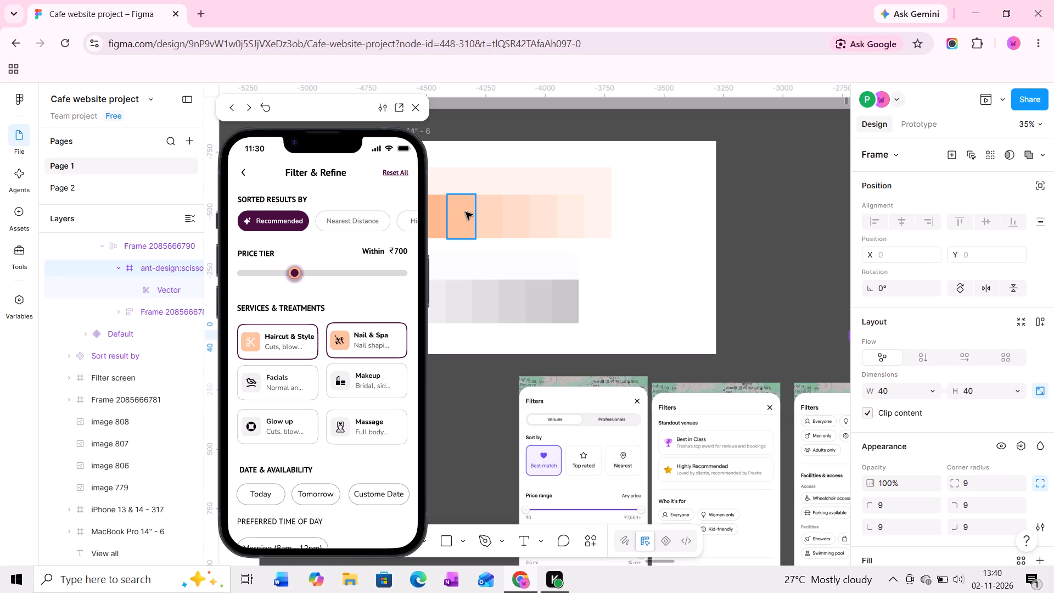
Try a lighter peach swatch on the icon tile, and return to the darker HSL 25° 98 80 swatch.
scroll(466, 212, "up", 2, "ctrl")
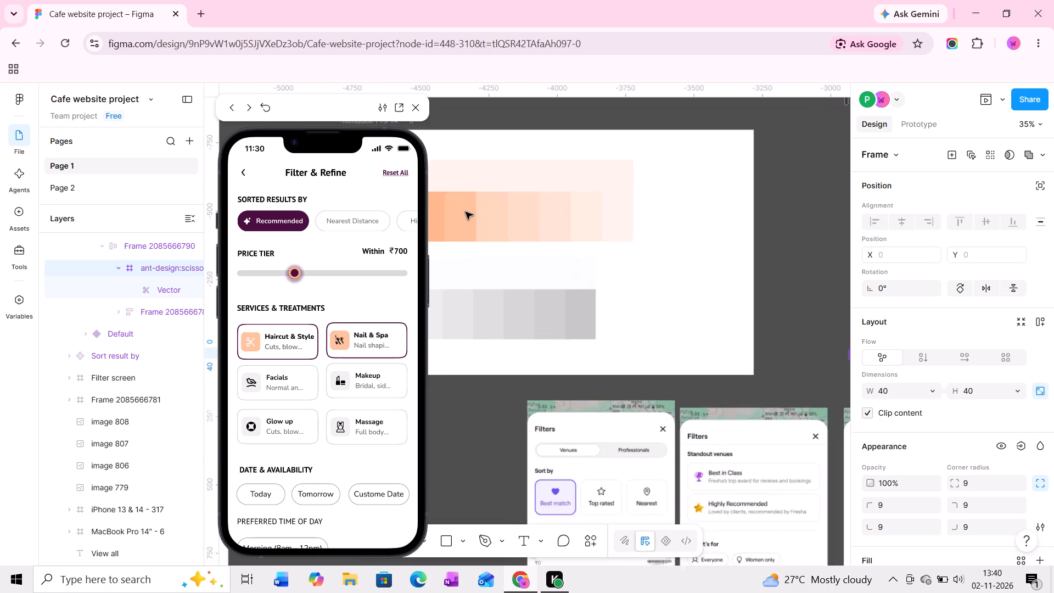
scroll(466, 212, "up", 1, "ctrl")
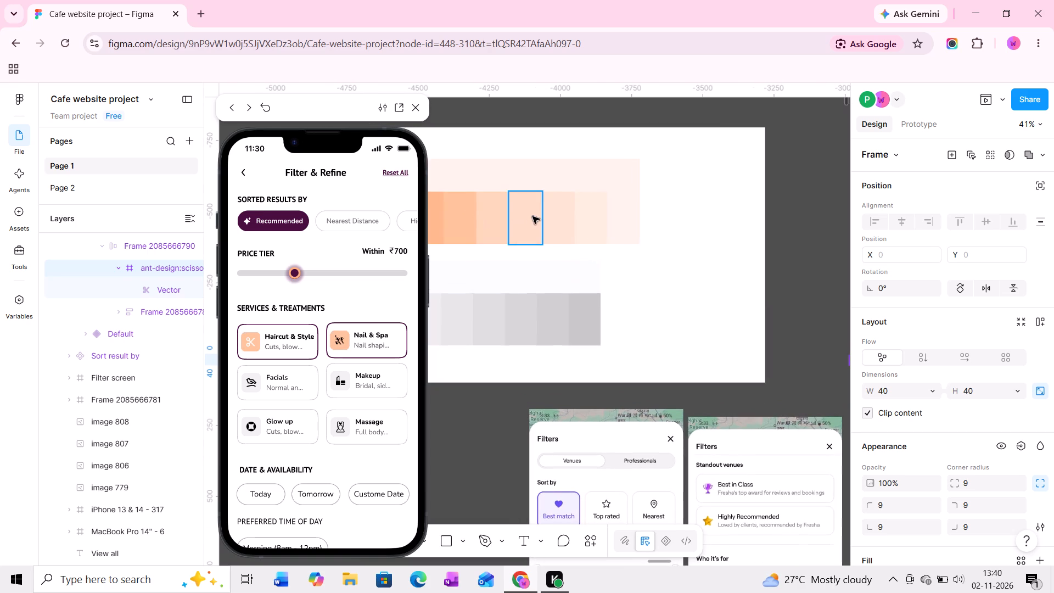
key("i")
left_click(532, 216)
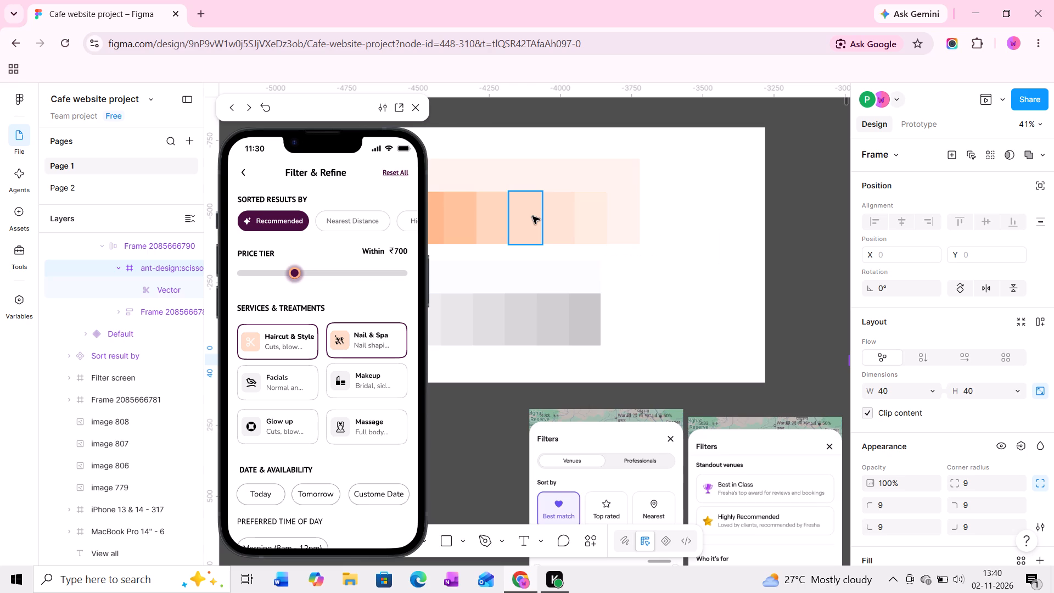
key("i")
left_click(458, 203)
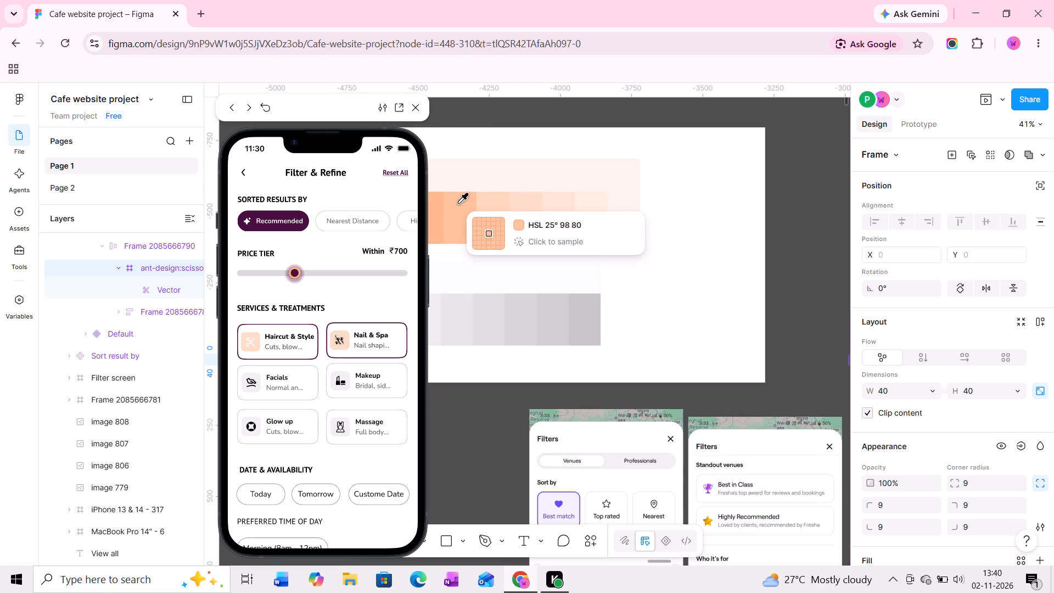
Set the fill of the scissors icon in the purple-outlined Services variant to black (0).
scroll(593, 291, "down", 4, "ctrl")
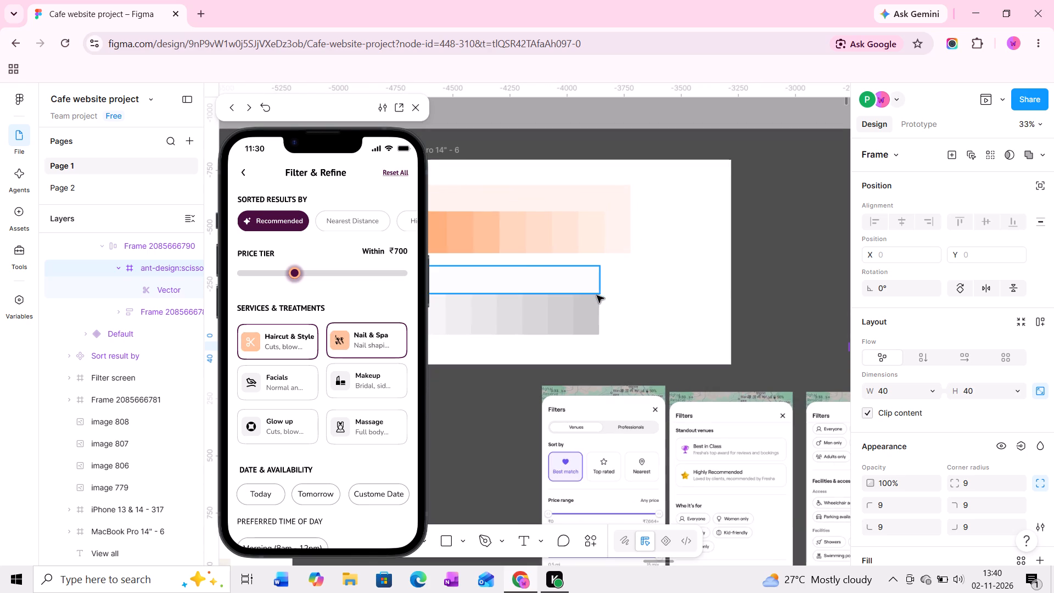
scroll(605, 303, "down", 10, "ctrl")
middle_click_drag(635, 329, 467, 328)
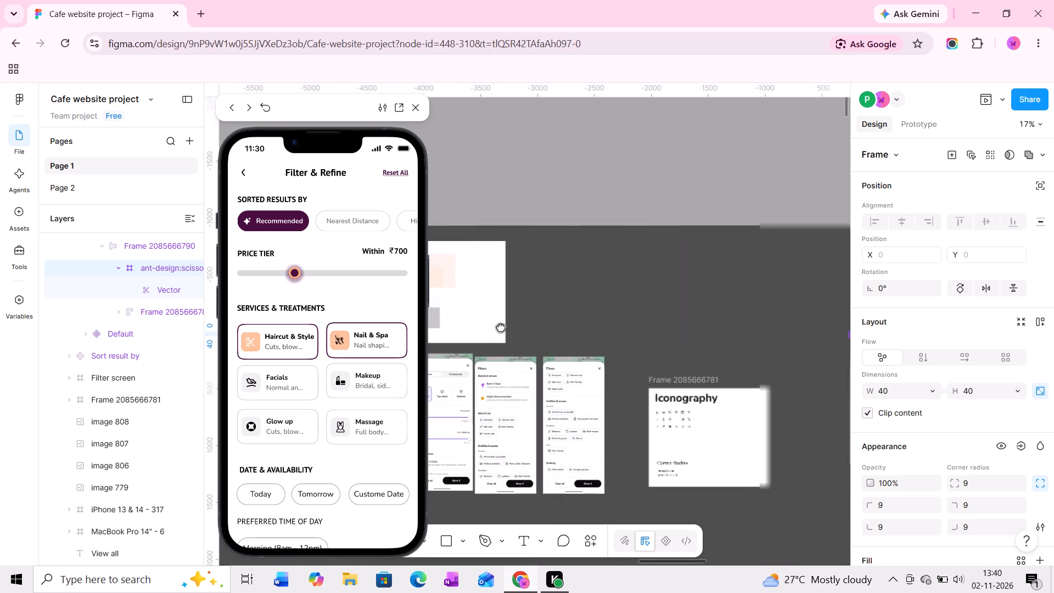
middle_click_drag(692, 331, 513, 327)
middle_click_drag(770, 335, 671, 330)
scroll(687, 327, "up", 13, "ctrl")
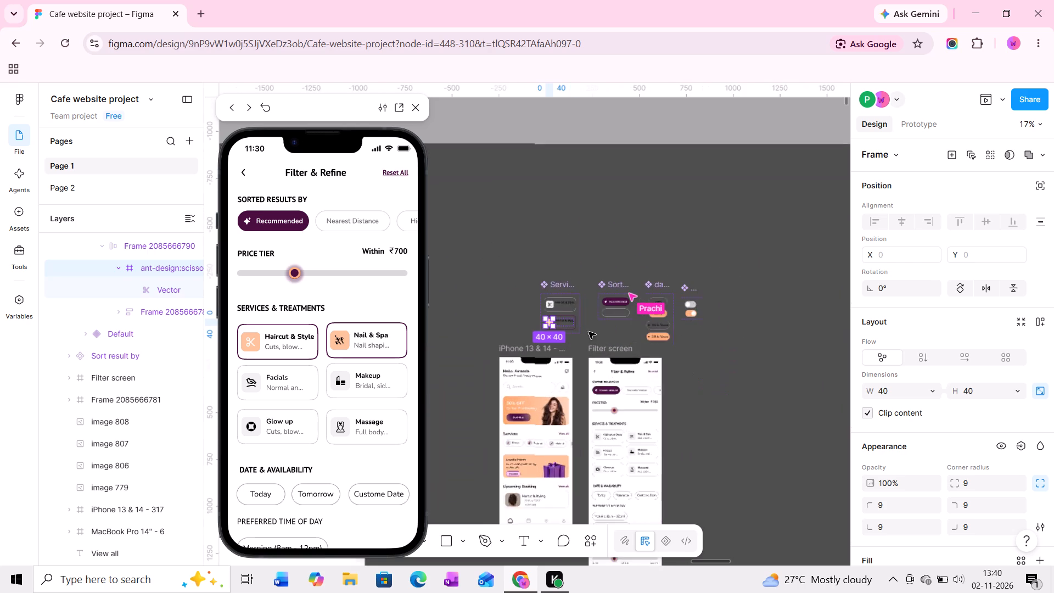
scroll(588, 332, "up", 19, "ctrl")
scroll(496, 298, "up", 14, "ctrl")
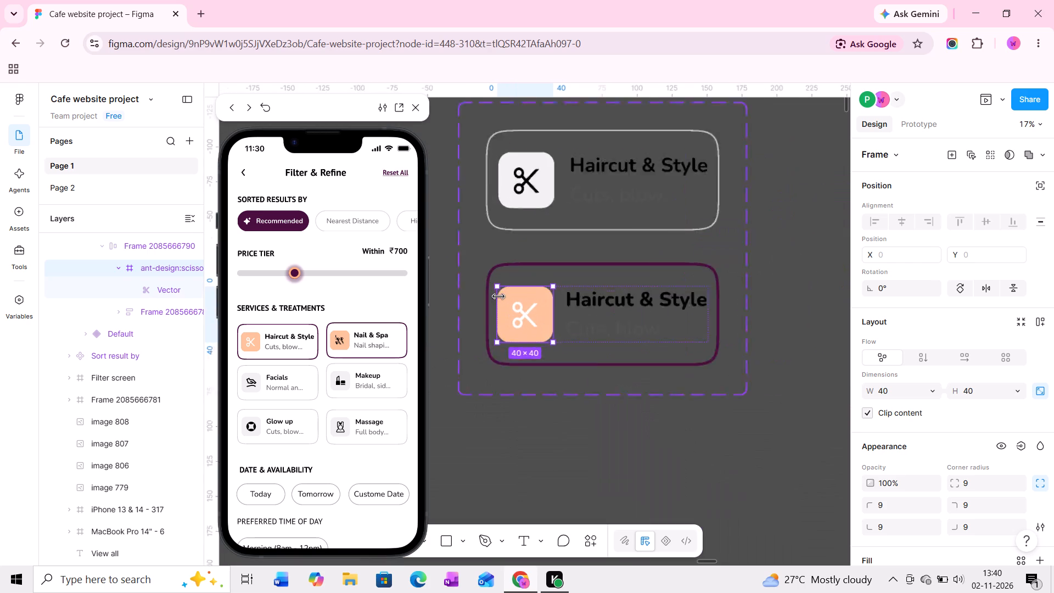
scroll(498, 296, "up", 2, "ctrl")
left_click(530, 323, "ctrl")
left_click(536, 323, "ctrl")
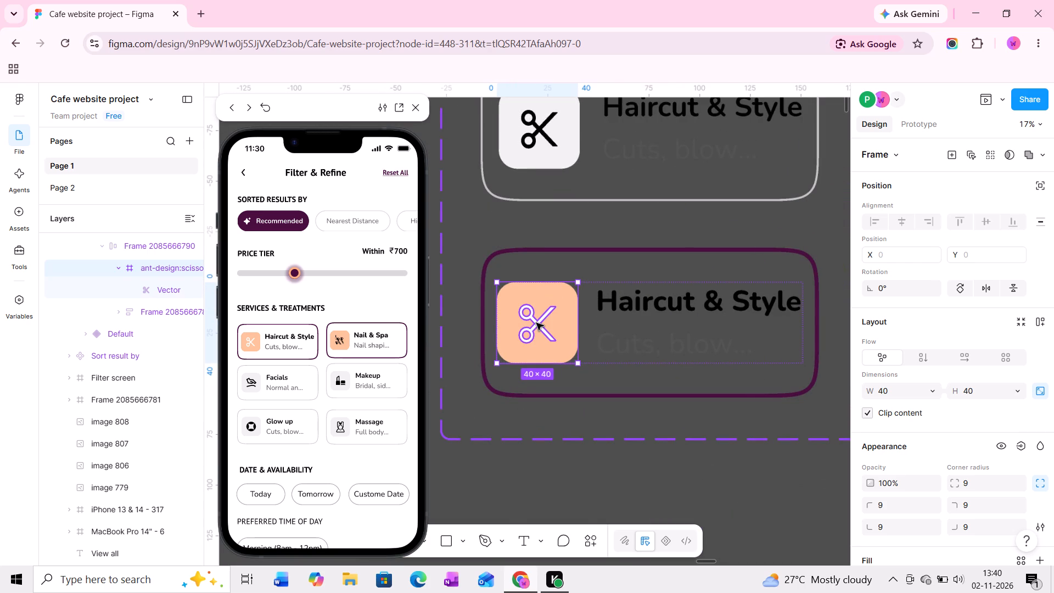
scroll(893, 434, "down", 3)
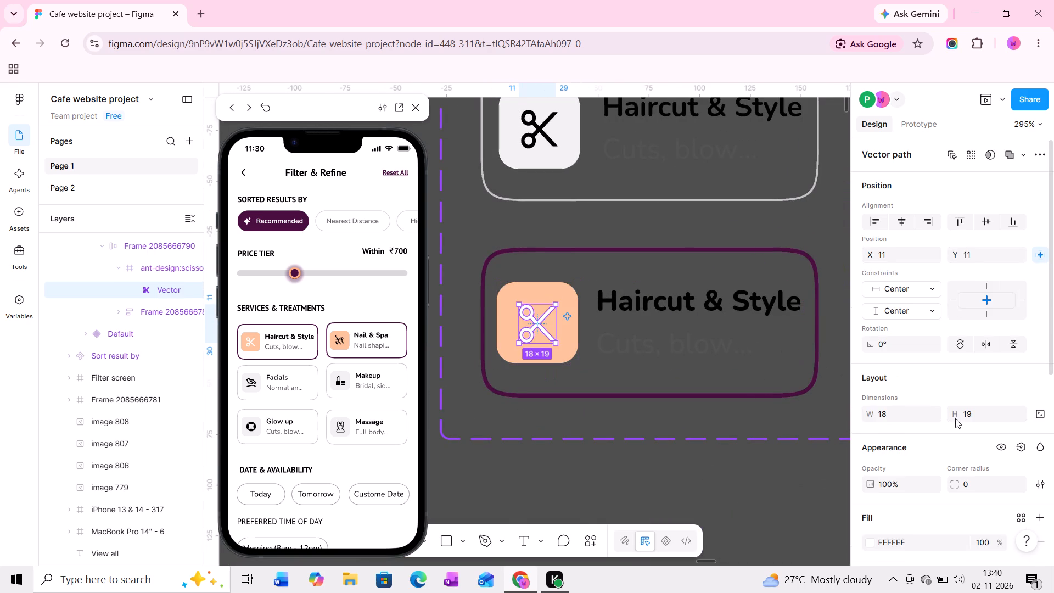
left_click(910, 418)
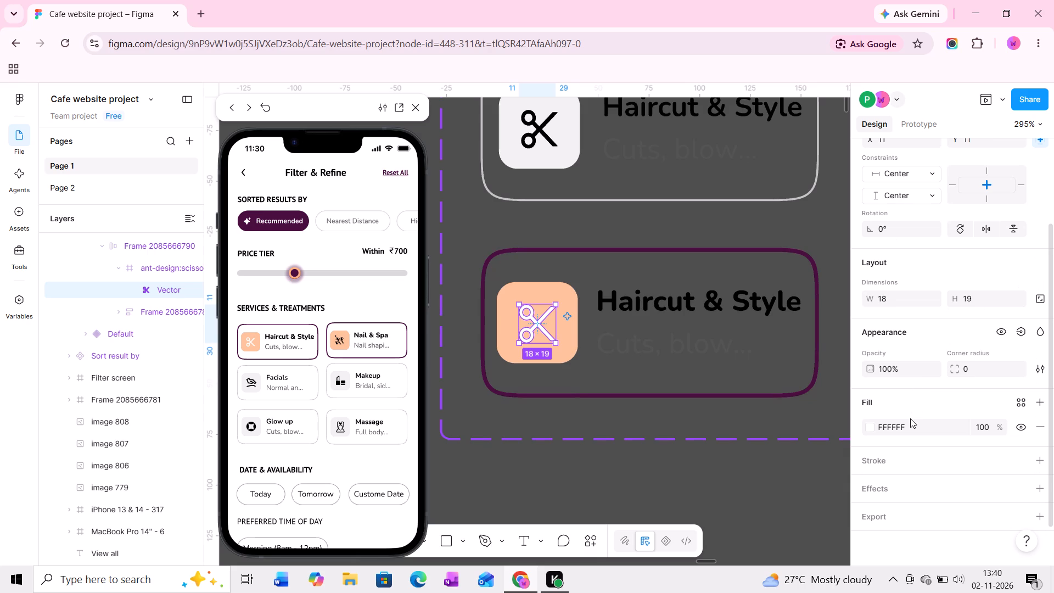
key("0")
key("Return")
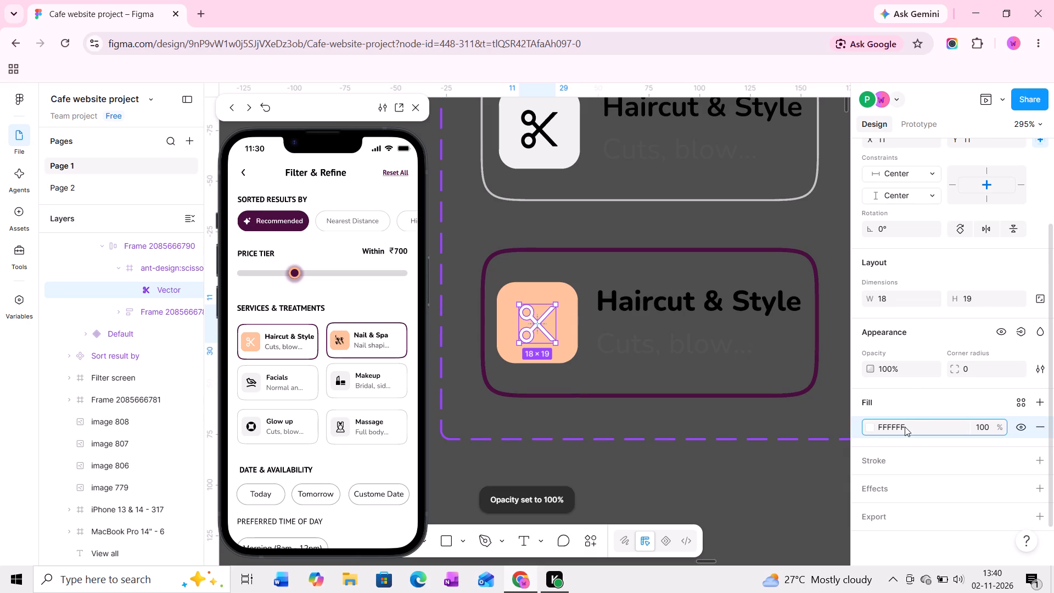
left_click(905, 427)
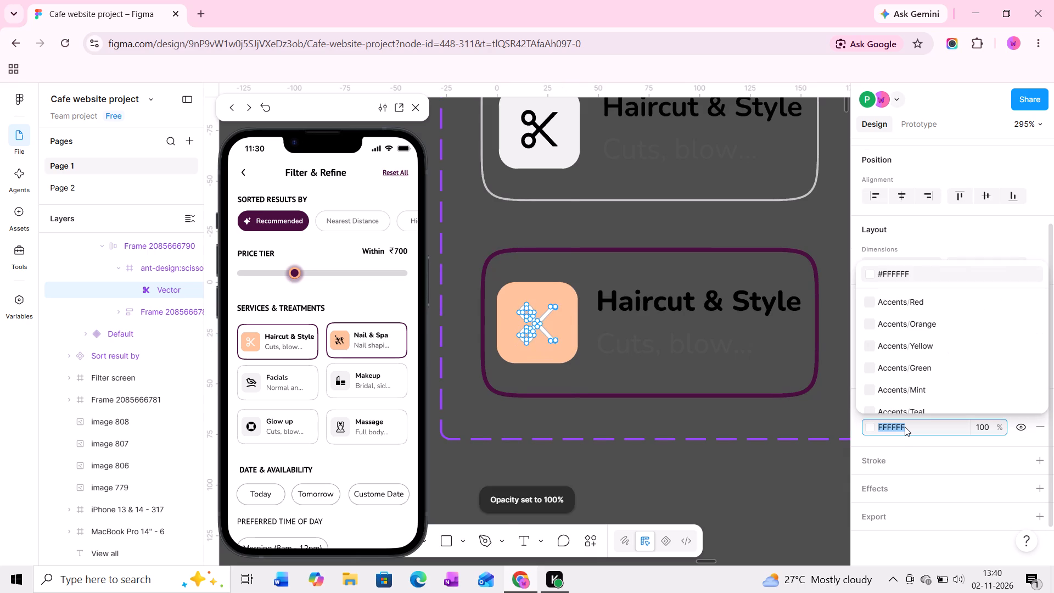
key("0")
key("Return")
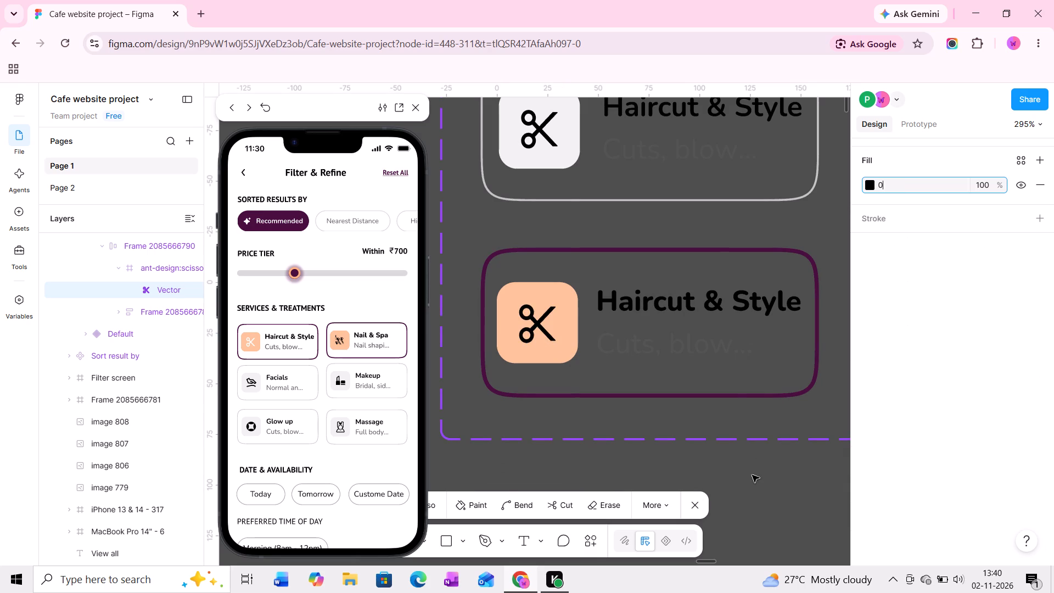
Exit vector editing of the scissors icon in the Services component.
left_click(752, 475)
scroll(733, 398, "down", 9, "ctrl")
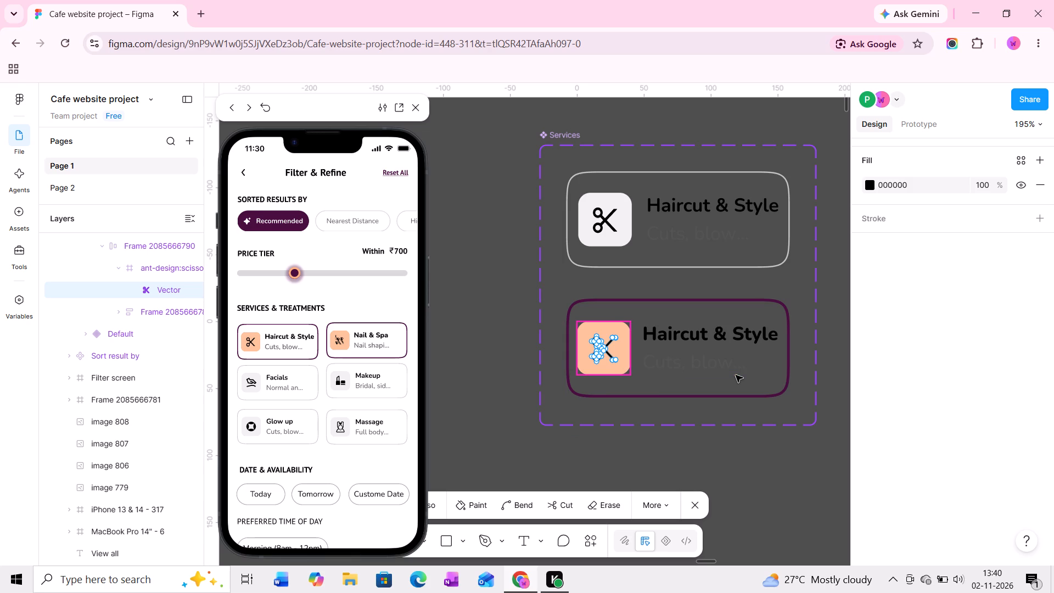
left_click(735, 451)
scroll(720, 450, "down", 11, "ctrl")
middle_click_drag(722, 458, 697, 325)
middle_click_drag(736, 385, 685, 321)
middle_click_drag(738, 403, 689, 314)
scroll(693, 332, "down", 3, "ctrl")
middle_click_drag(710, 351, 633, 309)
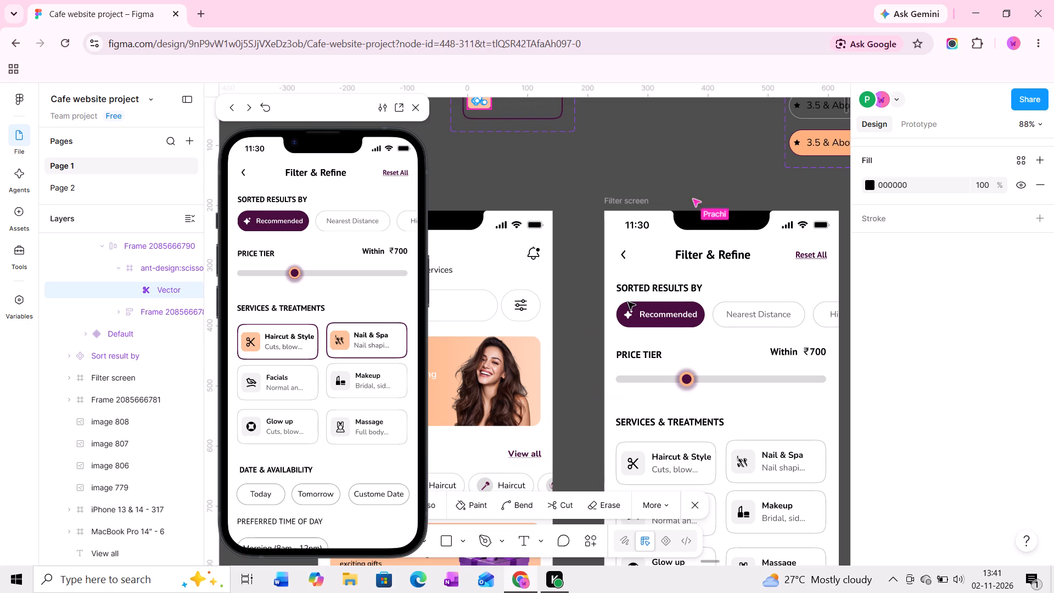
left_click(694, 502)
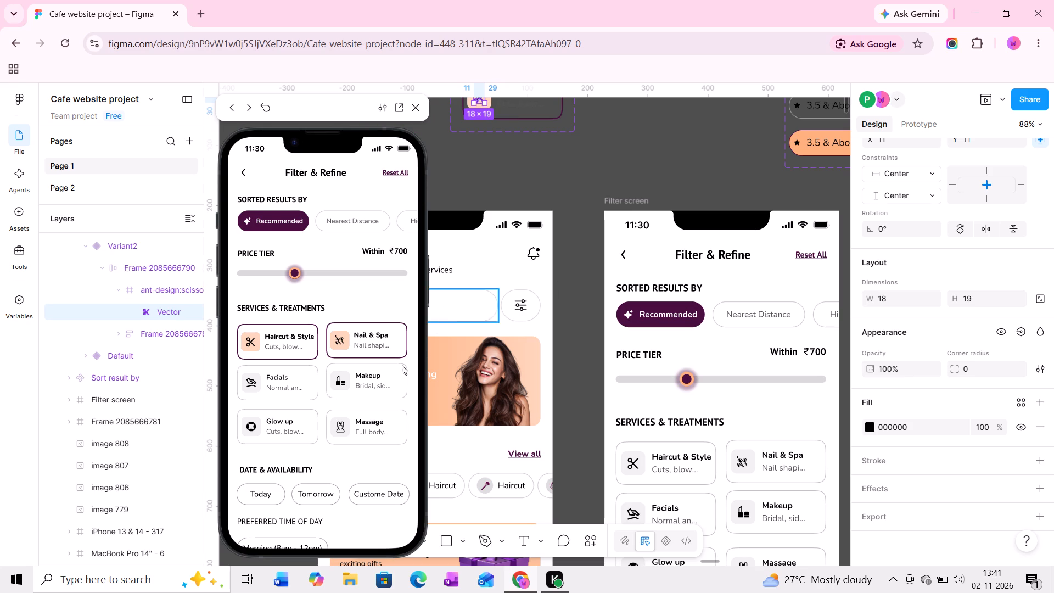
Test the Filter screen's service cards, date, time and rating chips, distance slider, Complimentary Drinks toggle and Apply Filters button in the prototype preview.
left_click(374, 373)
left_click(362, 347)
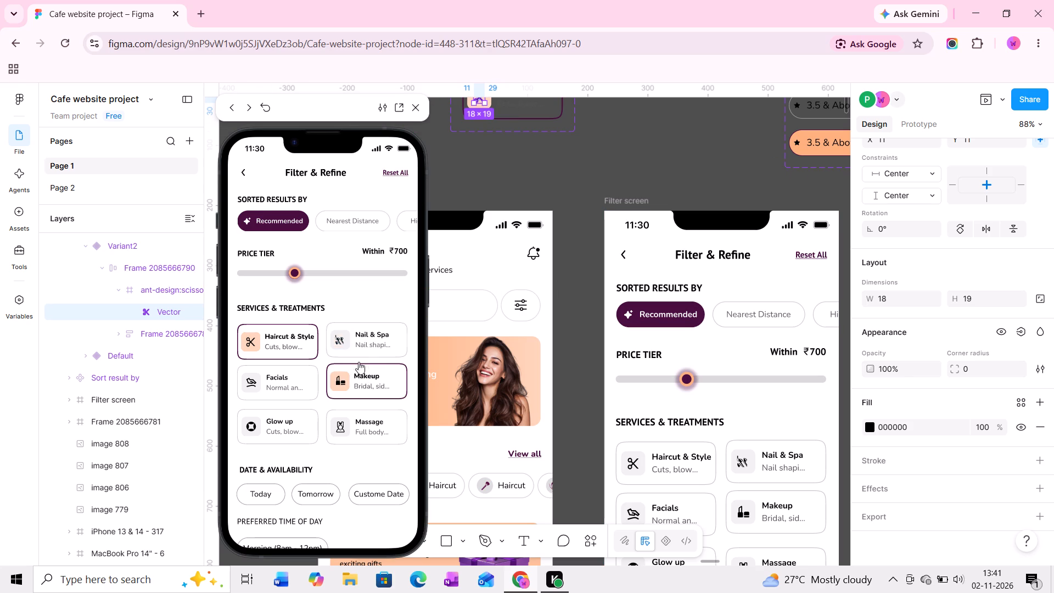
scroll(351, 381, "down", 3)
left_click(251, 286)
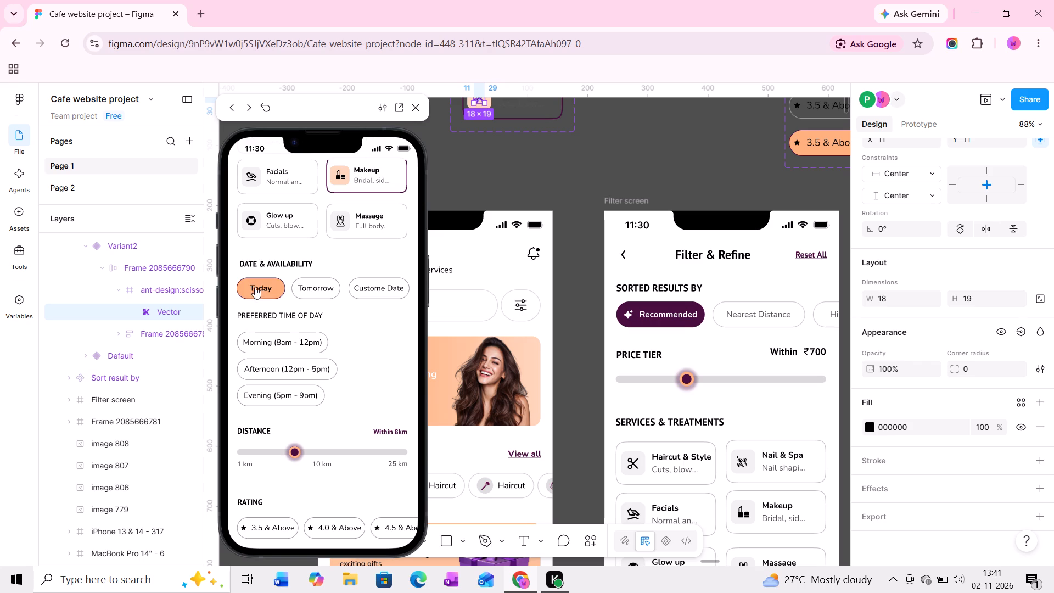
left_click(310, 287)
left_click(272, 289)
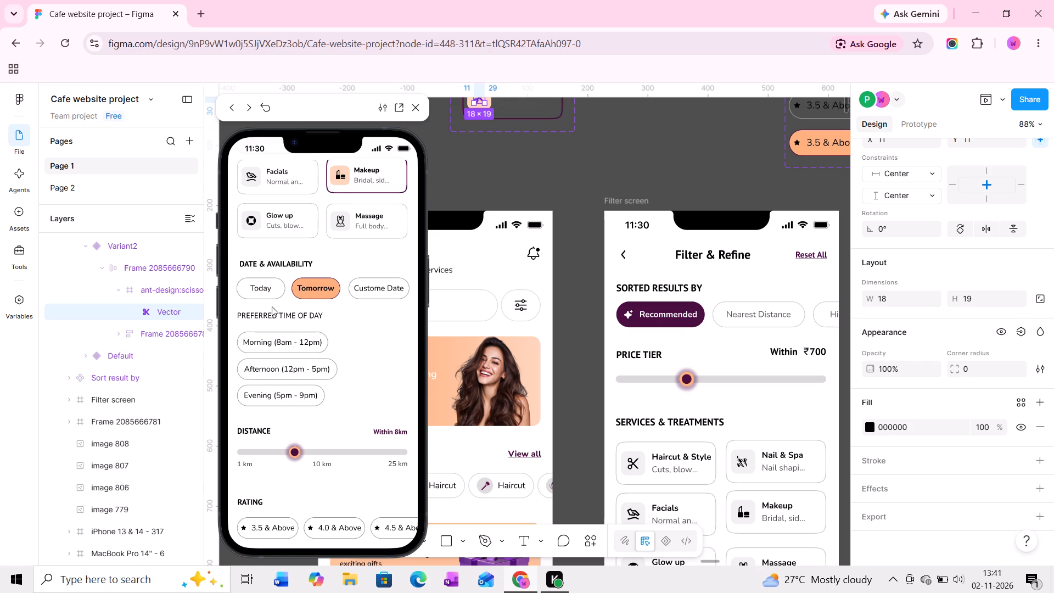
left_click(289, 341)
scroll(315, 361, "down", 2)
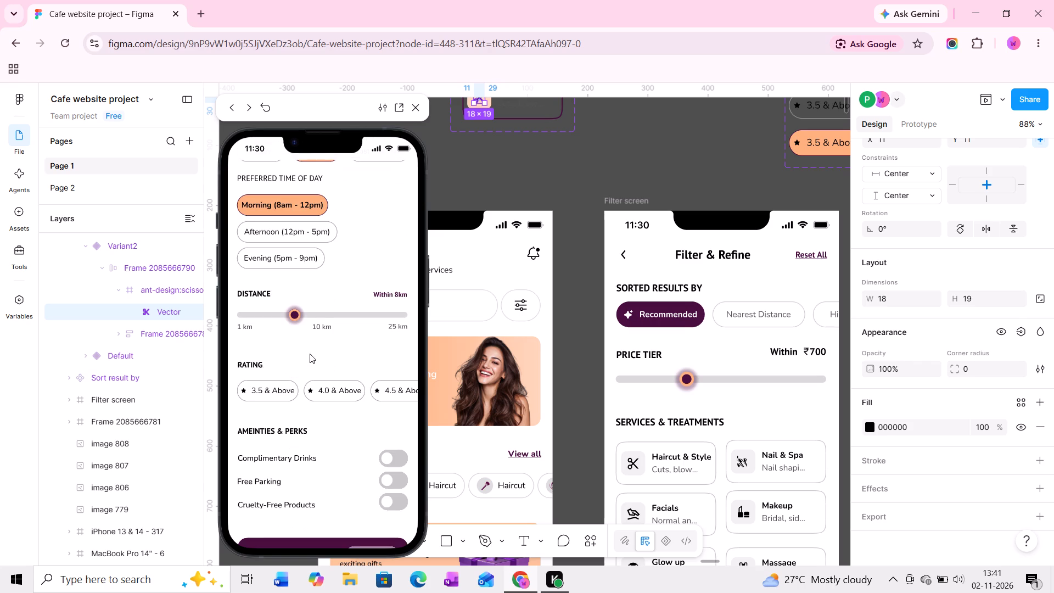
left_click_drag(297, 320, 328, 318)
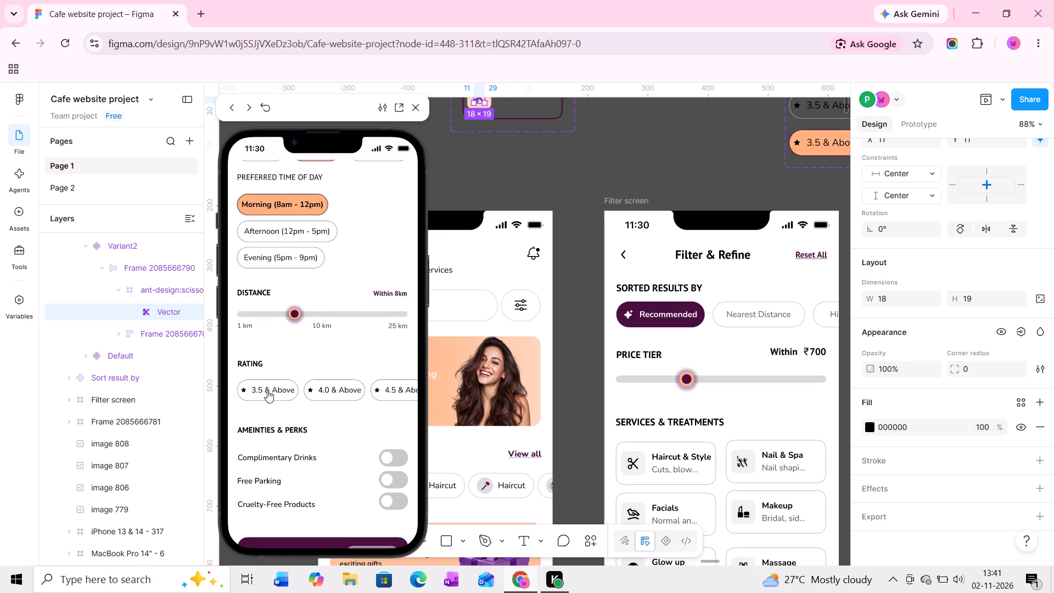
left_click(267, 390)
scroll(315, 406, "down", 2)
left_click(391, 424)
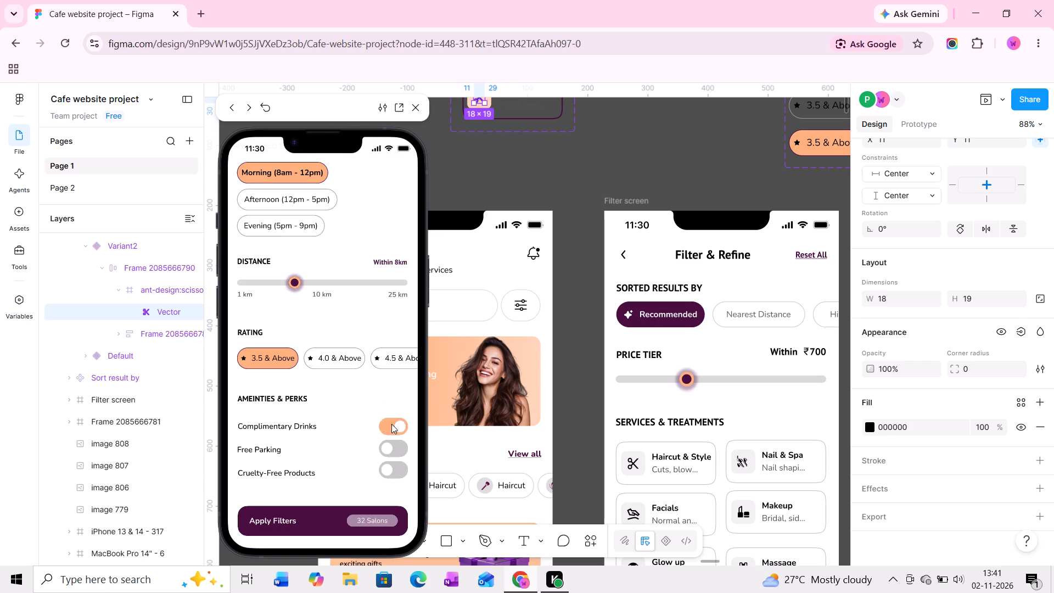
left_click(332, 521)
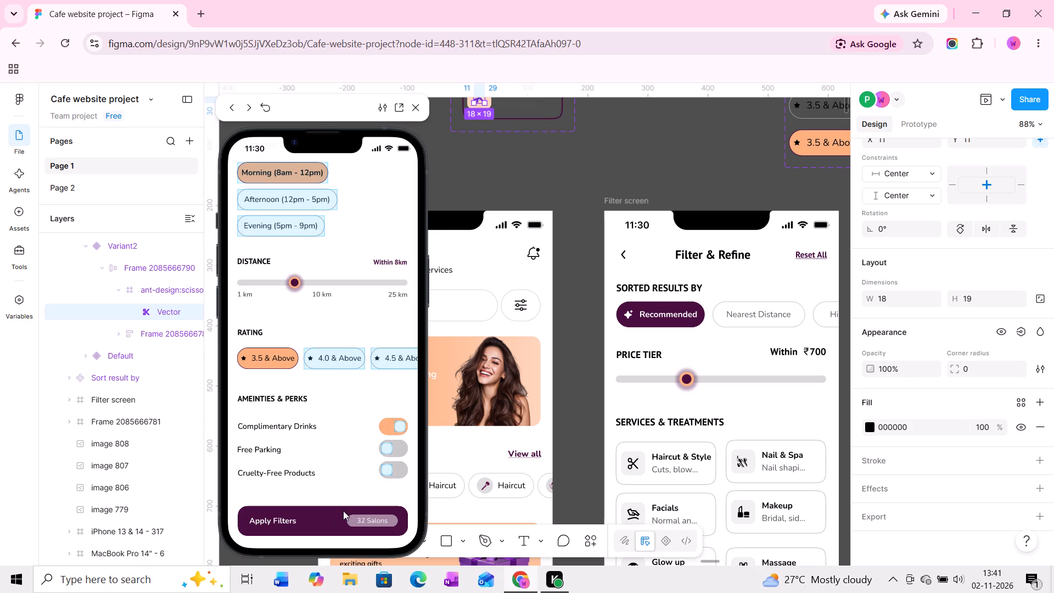
scroll(349, 440, "up", 1)
scroll(349, 440, "down", 2)
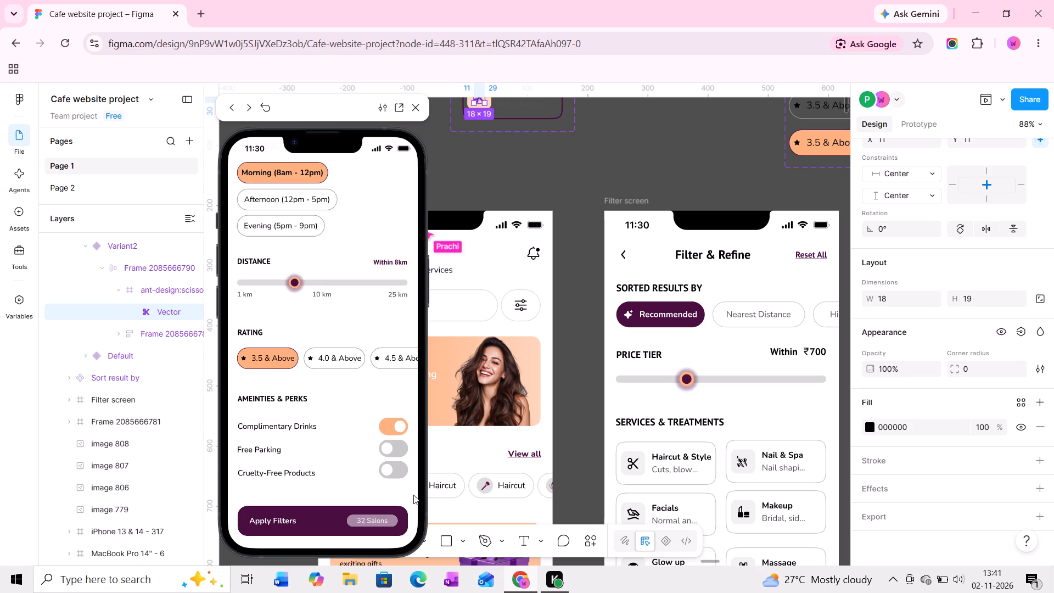
Move the Apply Filters button at the bottom of the Filter screen up to Y 1515, aligned at X 20.
middle_click_drag(599, 489, 592, 353)
middle_click_drag(615, 466, 613, 292)
middle_click_drag(760, 498, 733, 354)
middle_click_drag(742, 472, 742, 410)
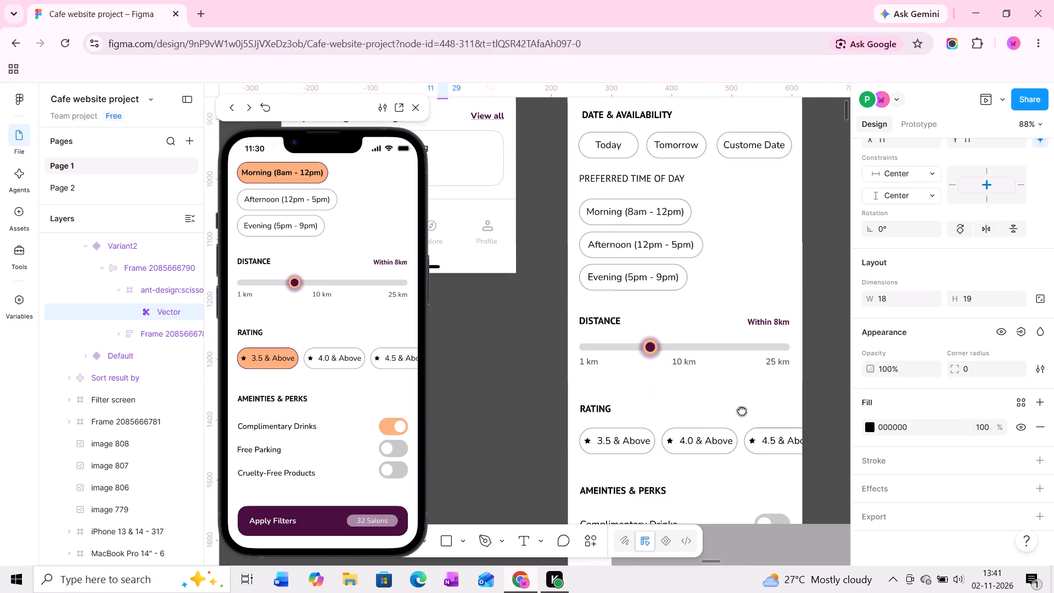
middle_click_drag(742, 410, 742, 409)
middle_click_drag(810, 526, 743, 362)
middle_click_drag(716, 432, 718, 382)
scroll(632, 399, "up", 4, "ctrl")
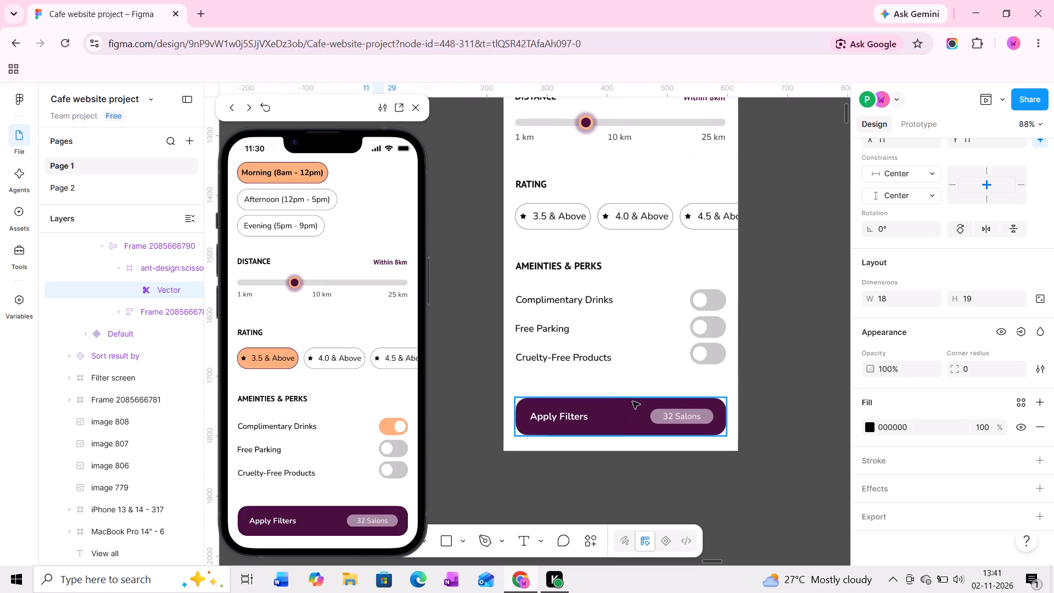
scroll(632, 401, "up", 2, "ctrl")
left_click(618, 424)
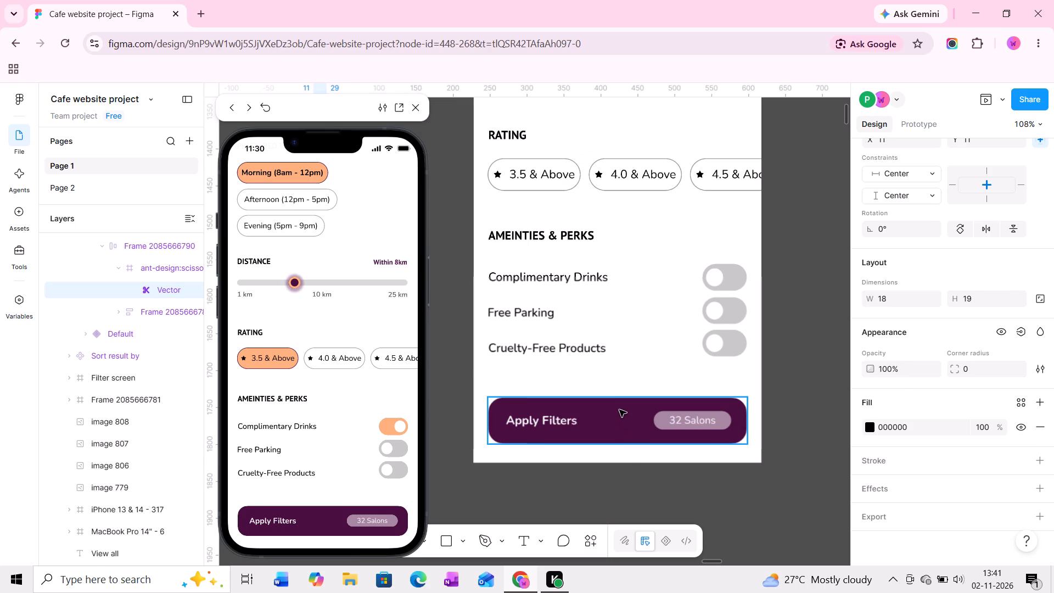
left_click_drag(619, 410, 617, 405)
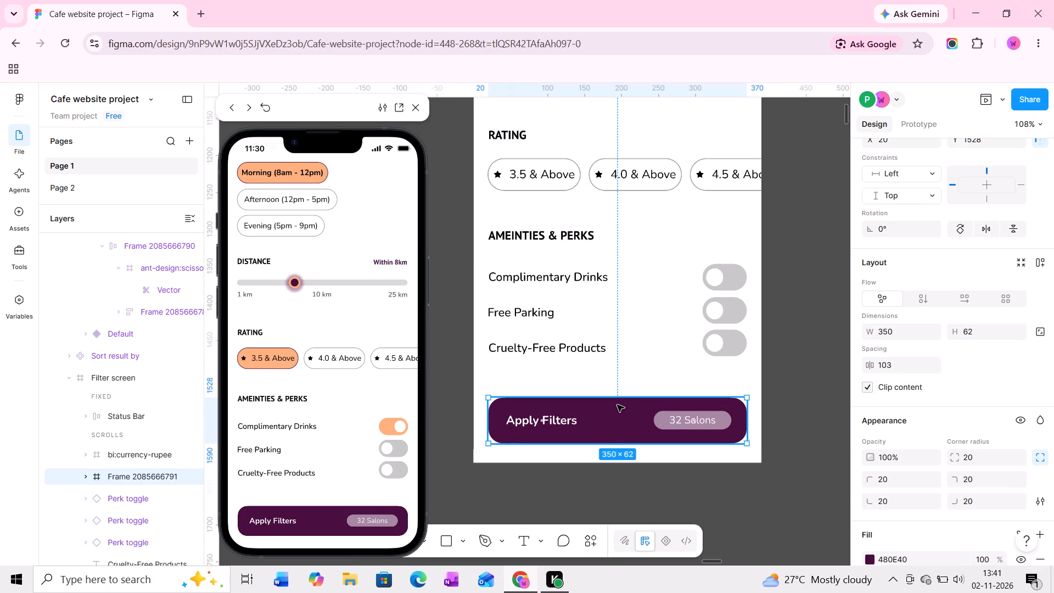
left_click_drag(617, 405, 619, 401)
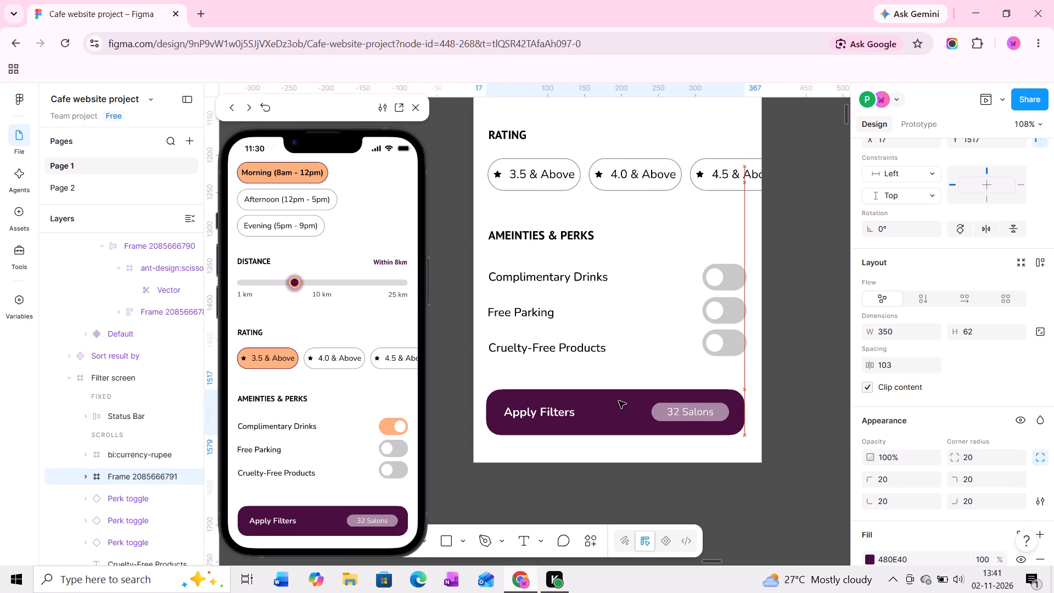
left_click_drag(619, 401, 619, 400)
Examine the Apply Filters button's spacing from the perks list and the bottom edge of the Filter screen.
scroll(687, 420, "down", 4, "ctrl")
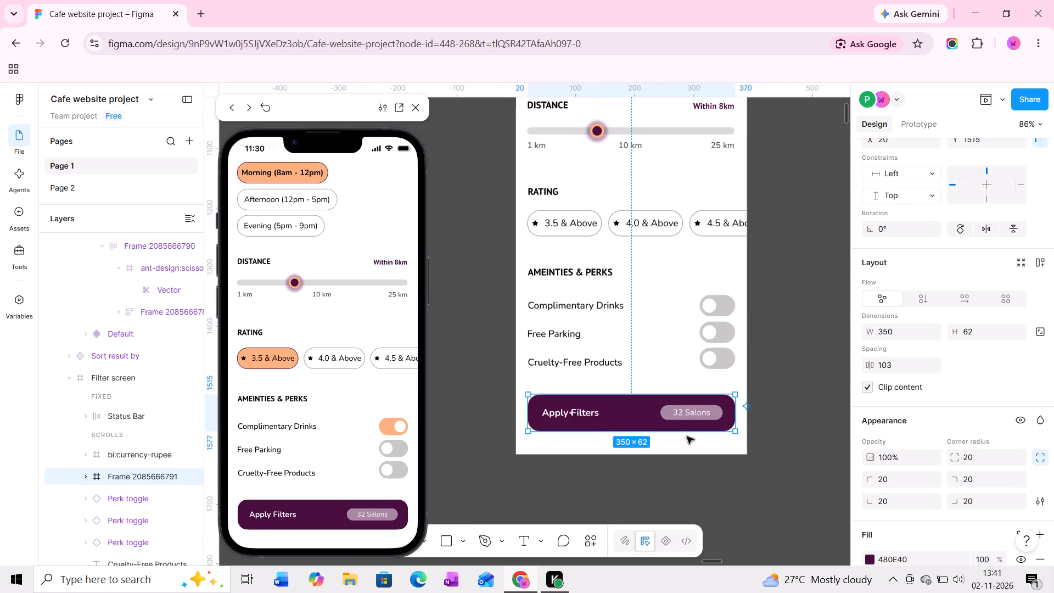
middle_click_drag(686, 437, 688, 417)
scroll(646, 413, "up", 5, "ctrl")
middle_click_drag(661, 447, 661, 416)
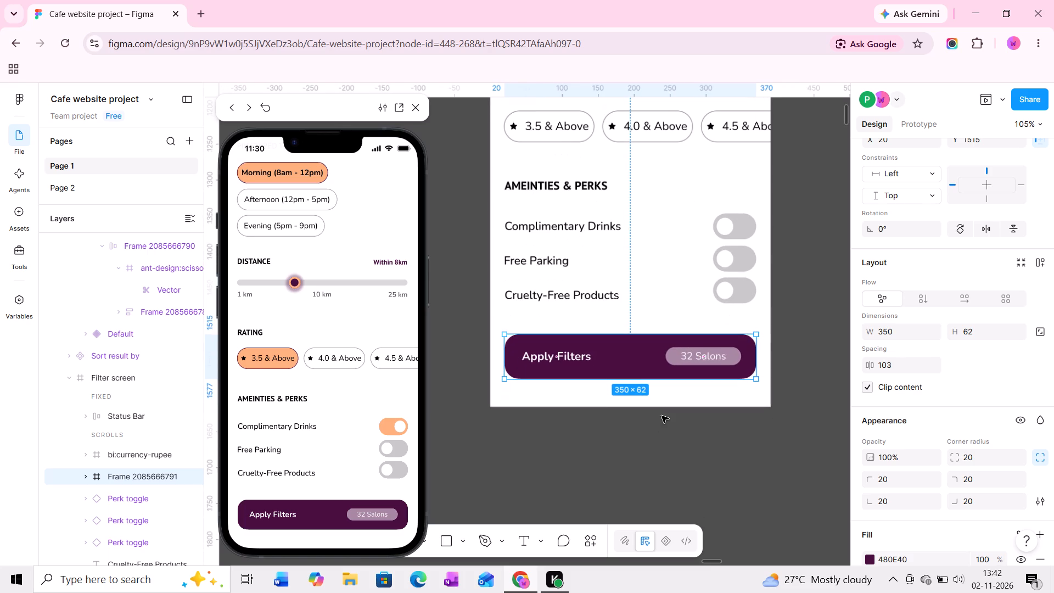
middle_click(662, 423)
scroll(662, 423, "down", 3, "ctrl")
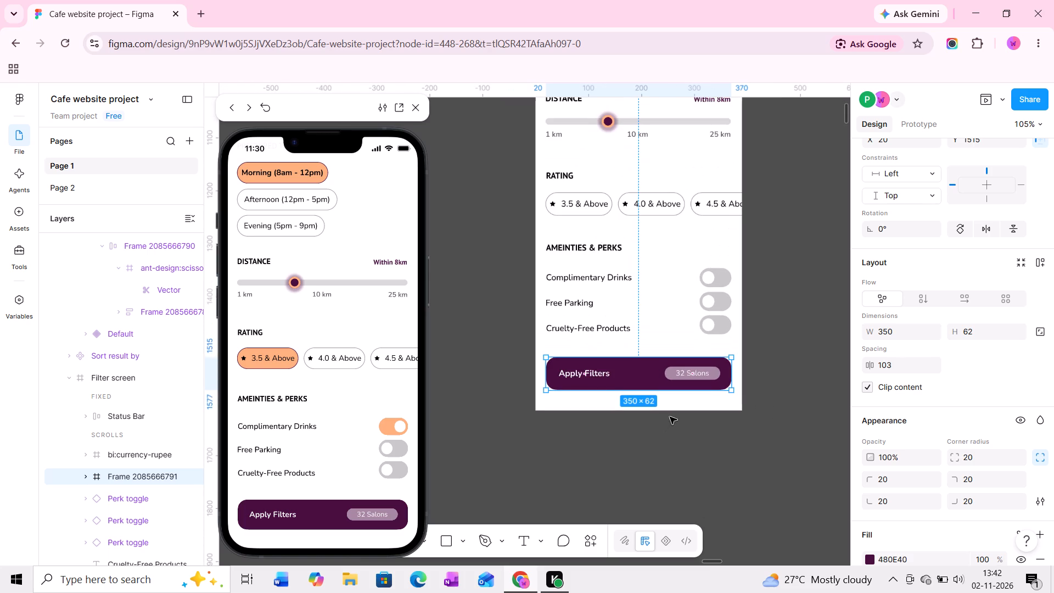
middle_click_drag(671, 426, 672, 437)
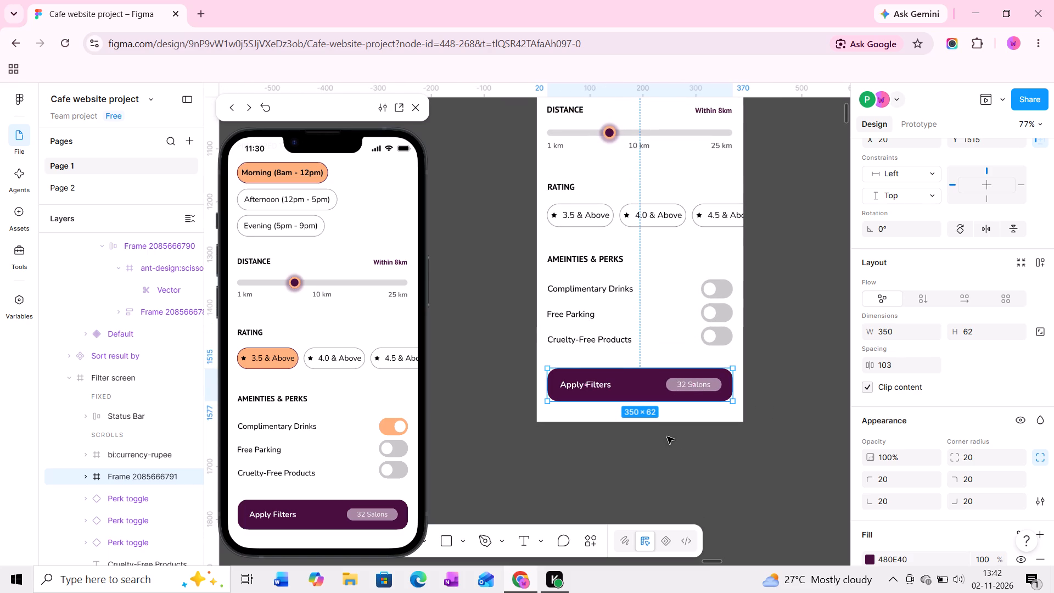
scroll(665, 437, "down", 5, "ctrl")
middle_click_drag(650, 404, 666, 424)
middle_click_drag(674, 389, 681, 474)
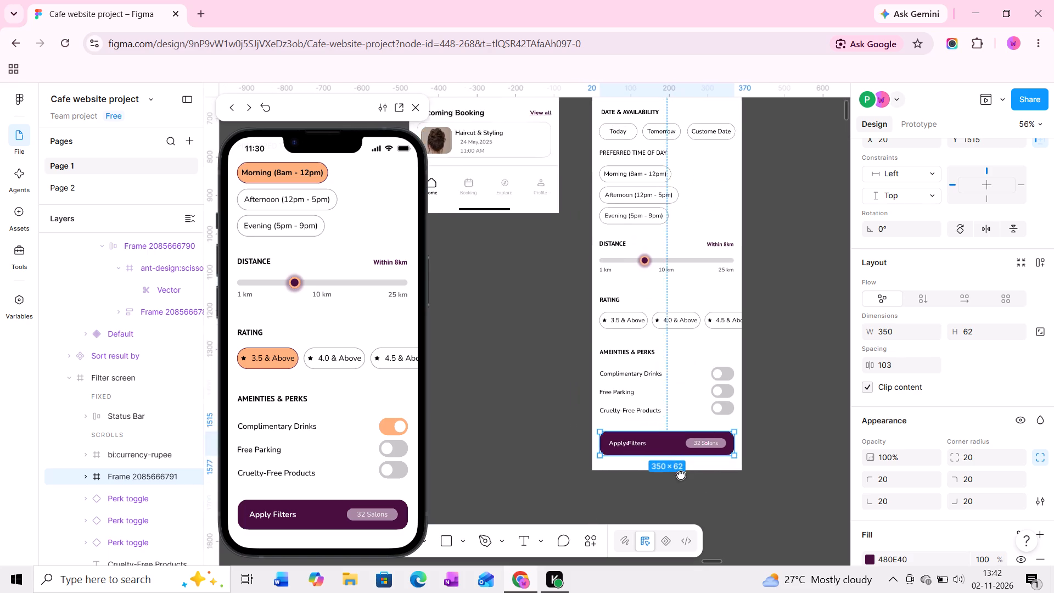
middle_click_drag(681, 474, 681, 476)
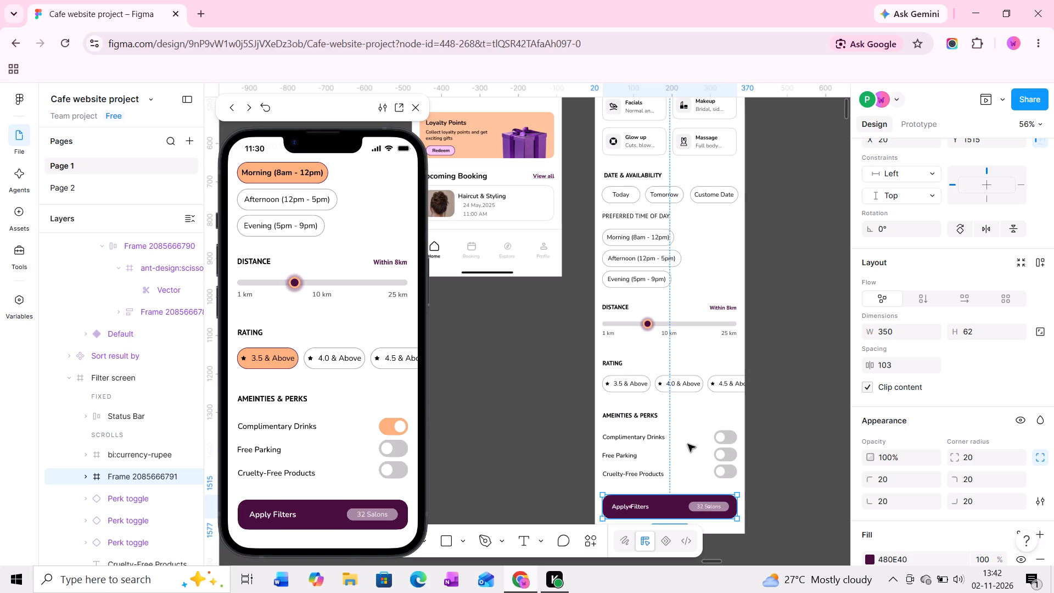
Recolour the orange Today and 3.5 & Above variants of the date component with the peach sampled from the selected Services icon tile.
middle_click_drag(677, 275, 677, 375)
middle_click_drag(686, 254, 699, 410)
middle_click_drag(686, 289, 705, 398)
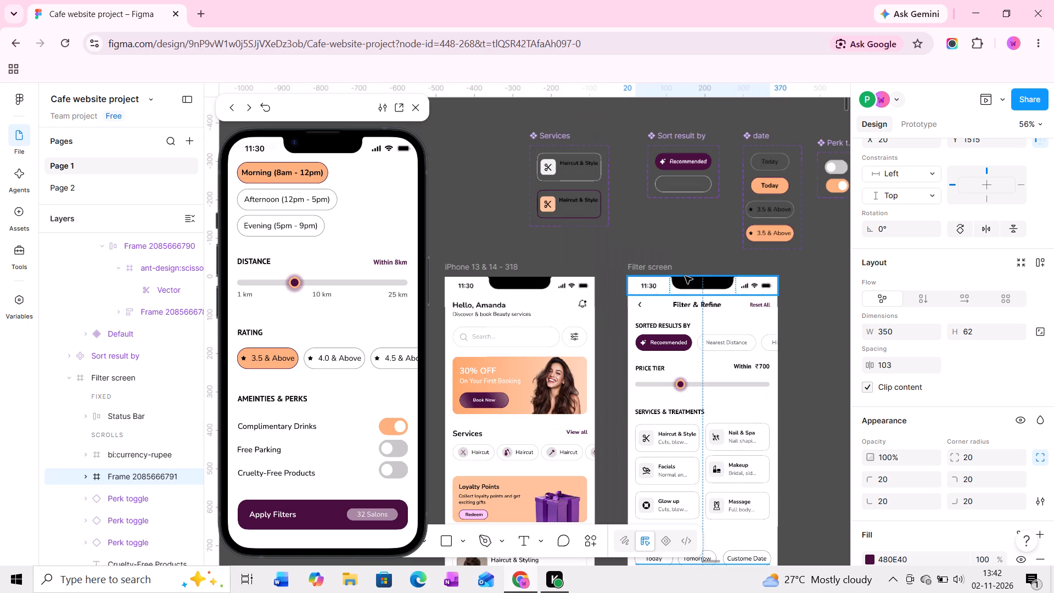
left_click(769, 184)
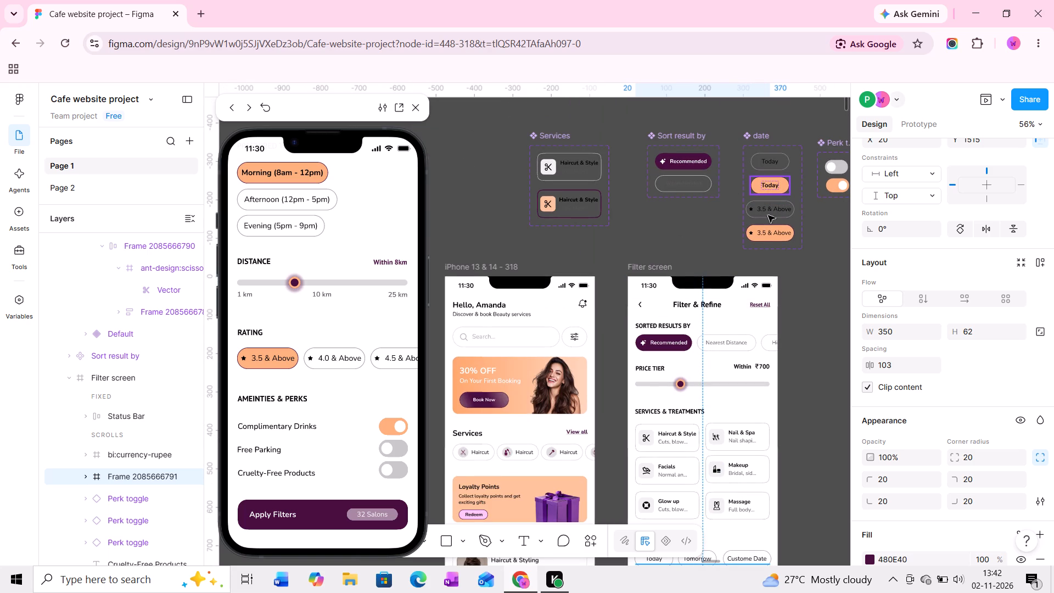
left_click(781, 237, "shift")
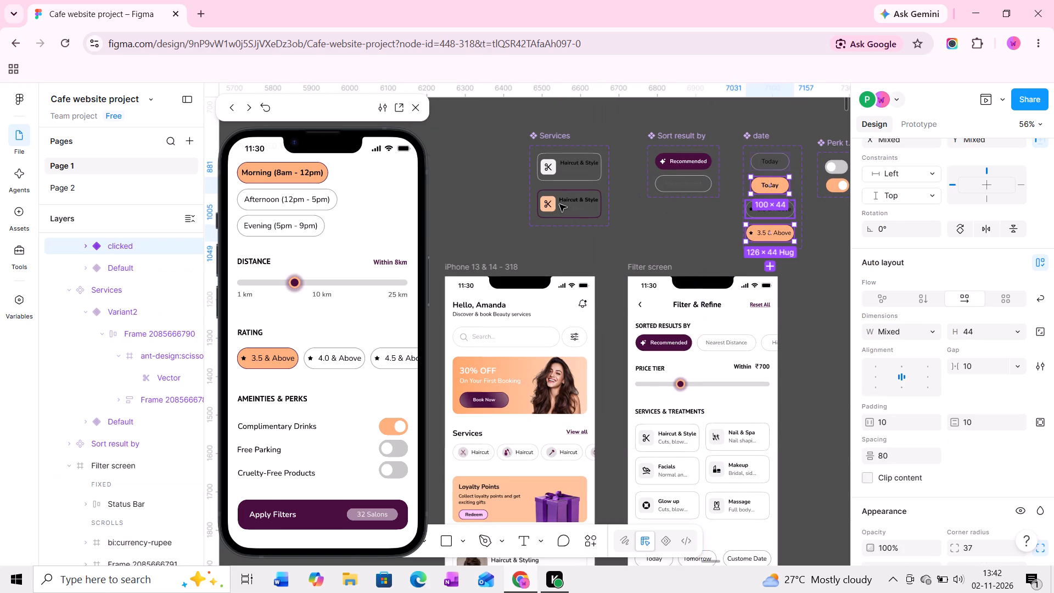
key("i")
left_click(554, 204)
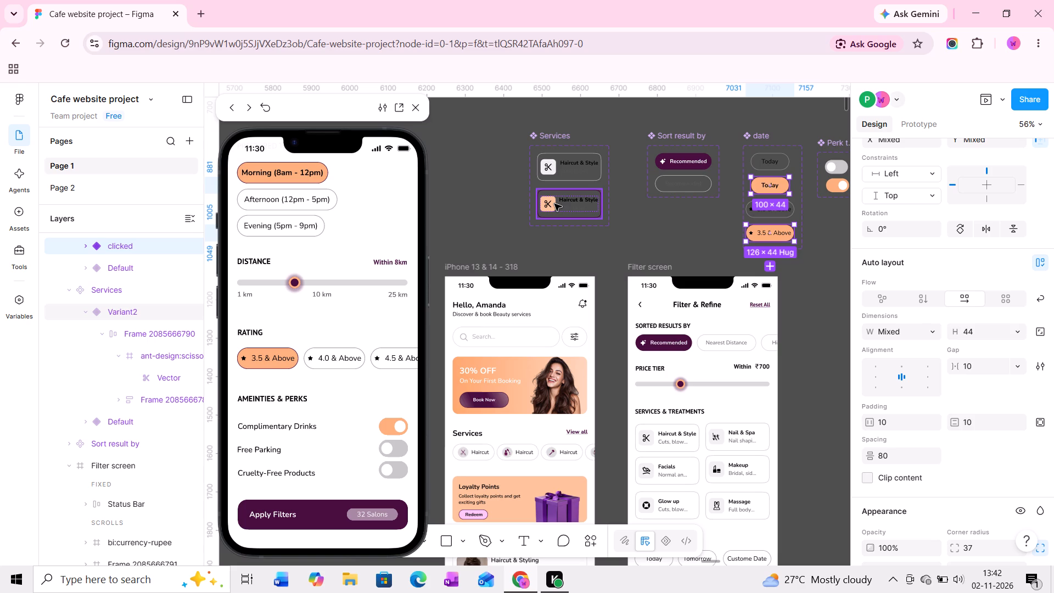
Recolour the switched-on variant of the Perk toggle component with the same peach sampled from the Services icon tile.
middle_click_drag(764, 239, 732, 239)
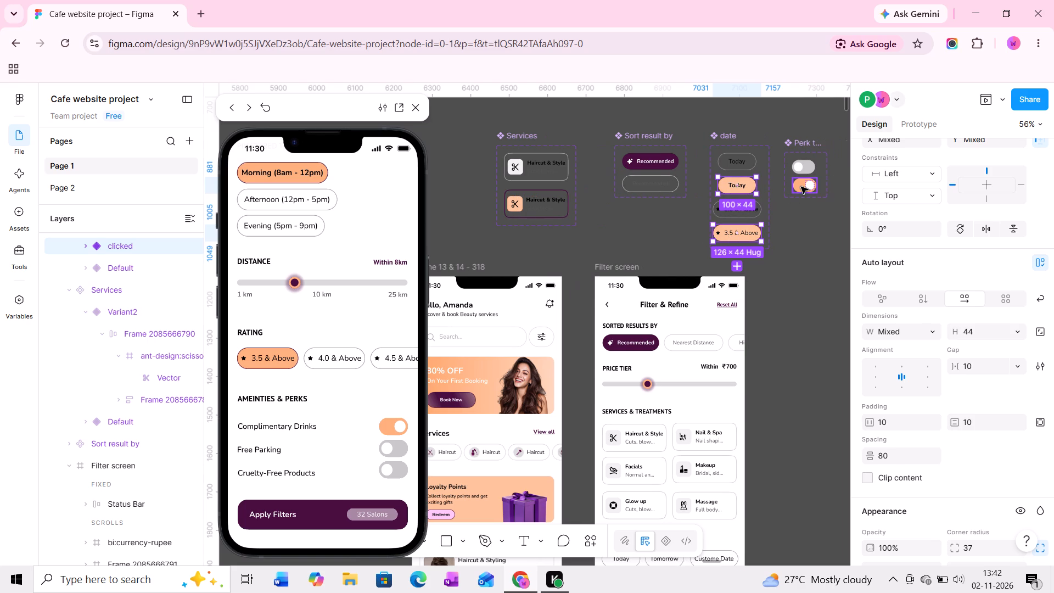
left_click(801, 187)
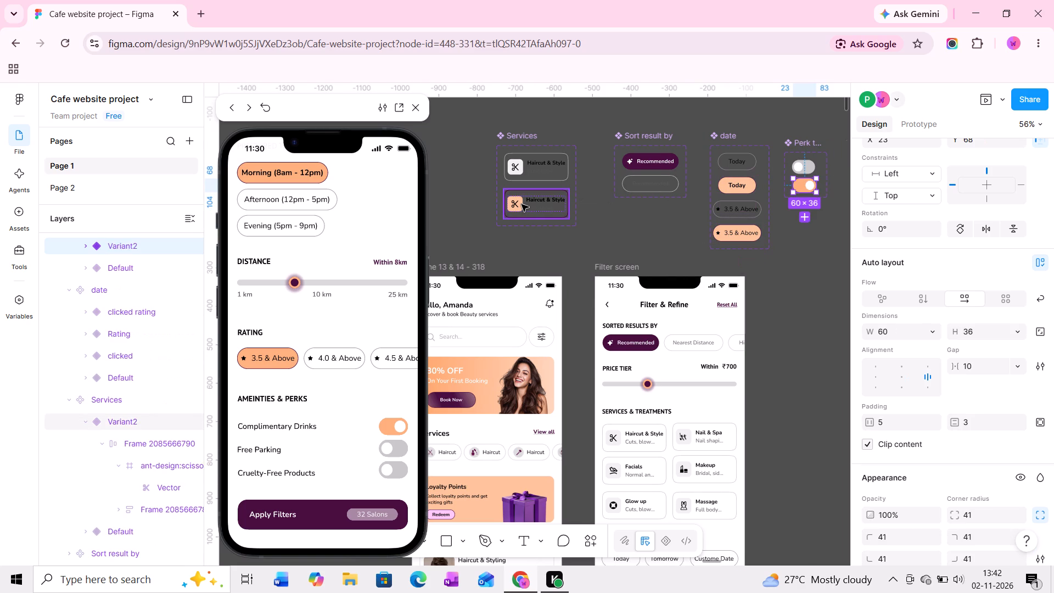
key("i")
left_click(522, 204)
Restart the Filter screen preview and select the 3.5 & Above and 4.0 & Above rating chips to check their selected colour.
middle_click_drag(597, 306, 599, 209)
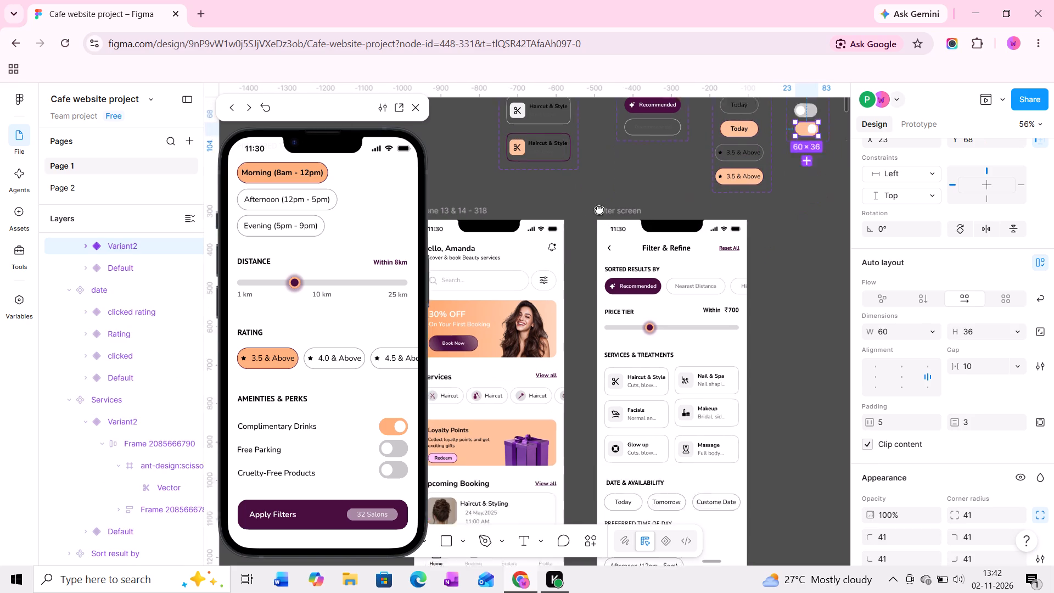
middle_click_drag(599, 209, 598, 202)
middle_click_drag(621, 293, 608, 153)
middle_click_drag(638, 315, 640, 262)
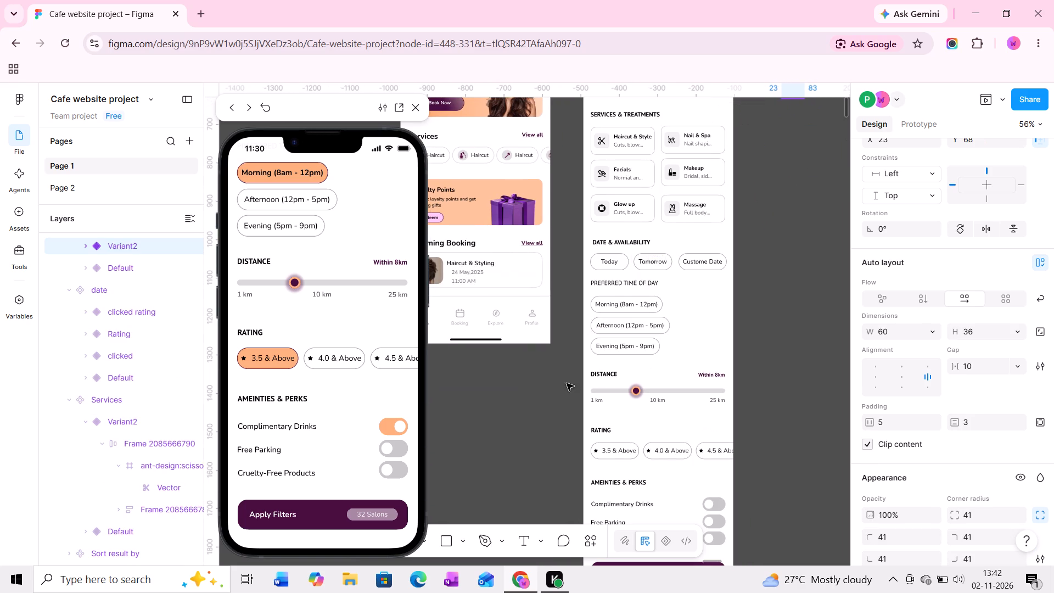
left_click(265, 362)
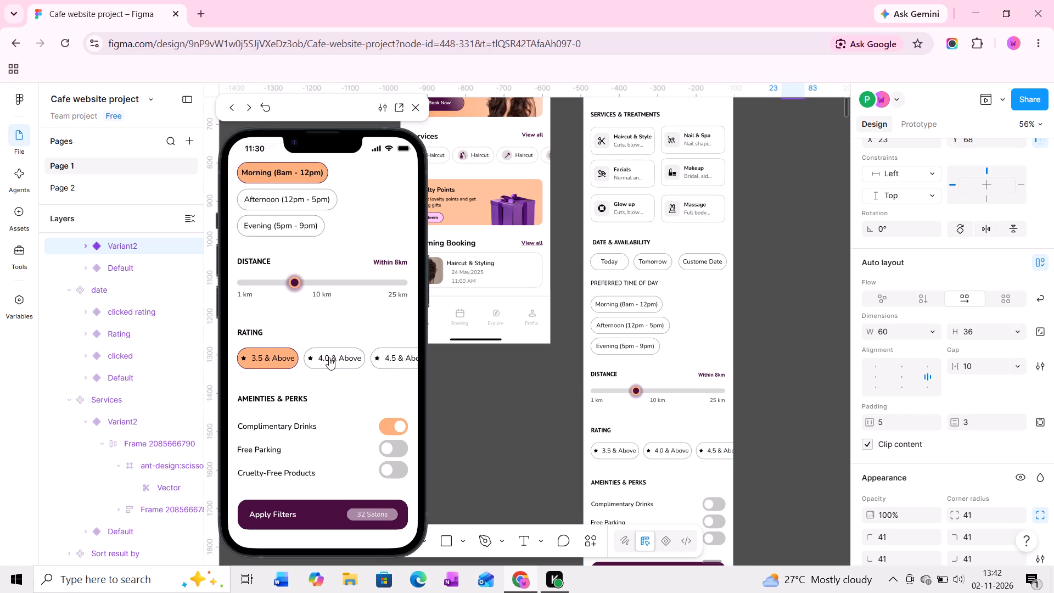
left_click(329, 357)
left_click(322, 356)
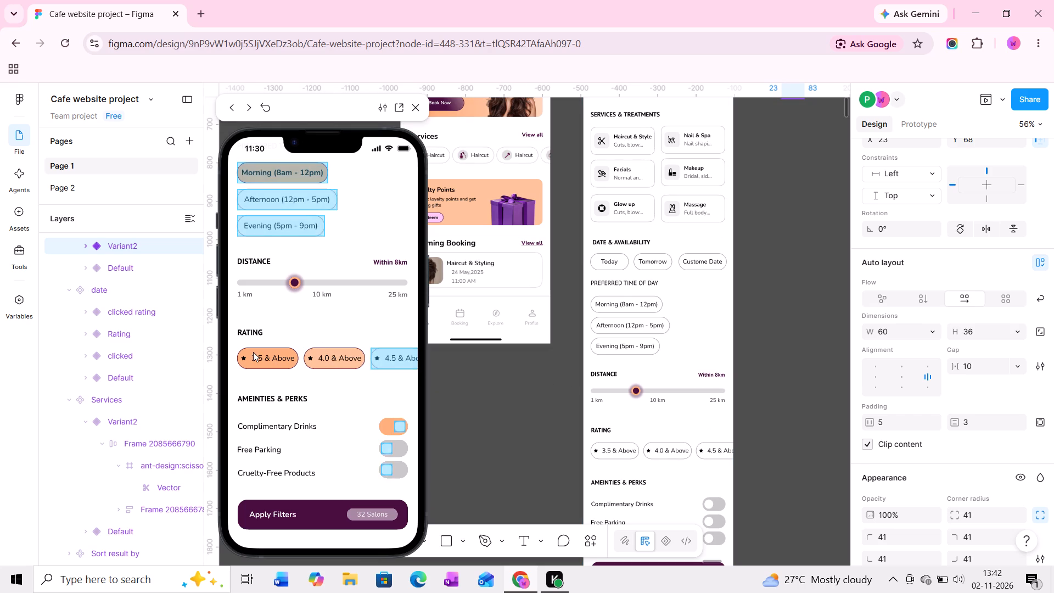
left_click(253, 352)
left_click(255, 100)
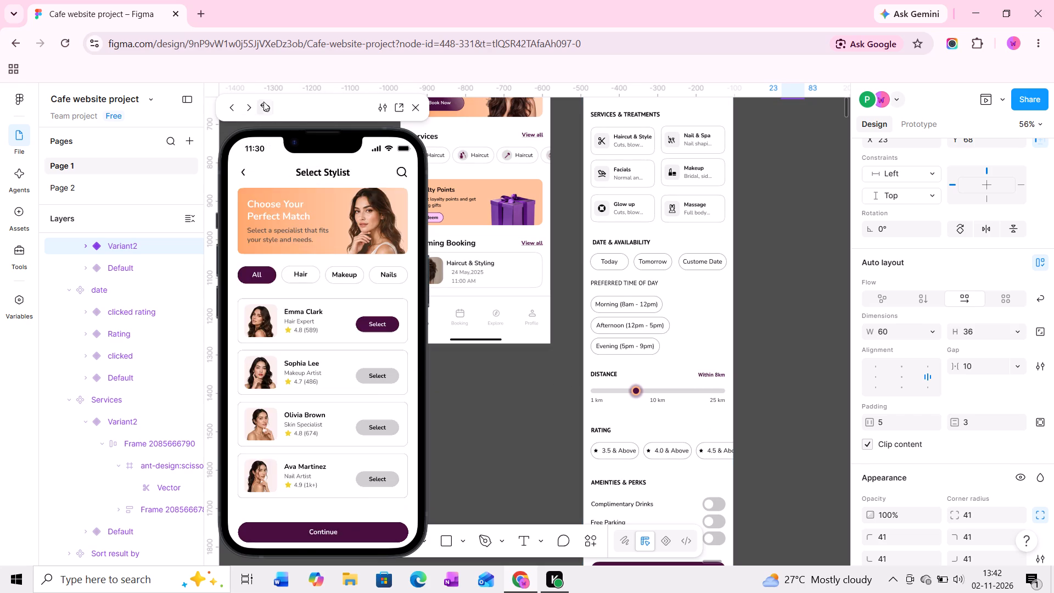
left_click(263, 102)
scroll(298, 333, "down", 4)
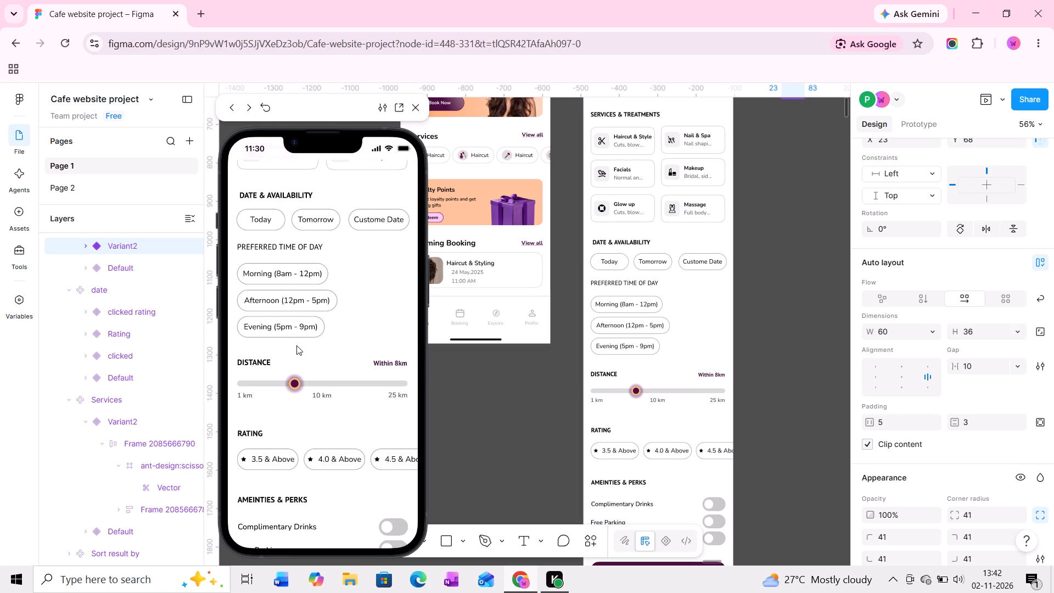
scroll(324, 395, "down", 2)
left_click(277, 360)
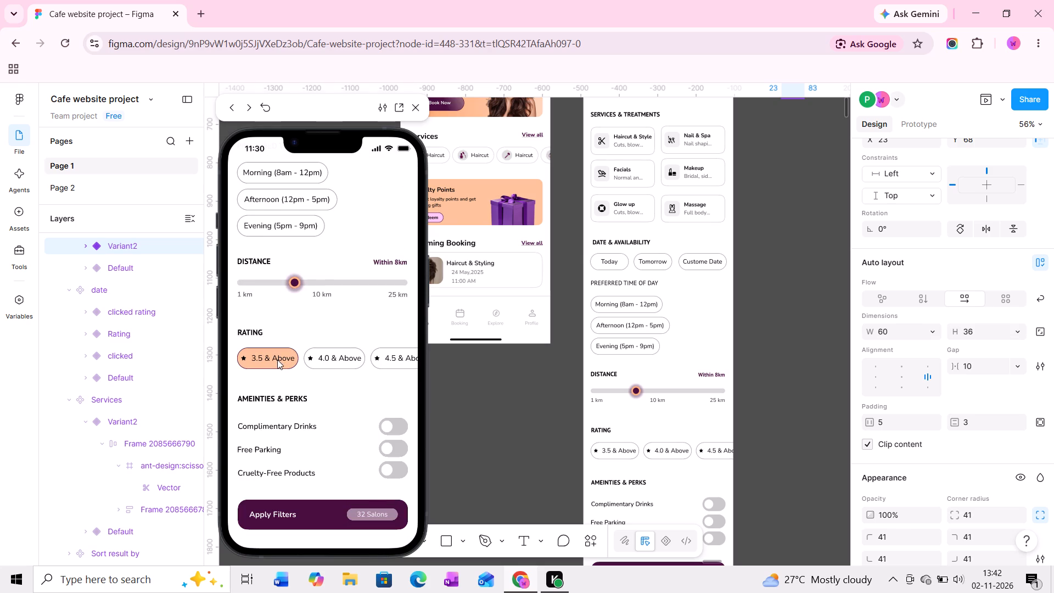
left_click(316, 354)
Select the Afternoon and Morning preferred-time chips in the preview to compare their selected state with the rating chips.
middle_click_drag(316, 250, 316, 304)
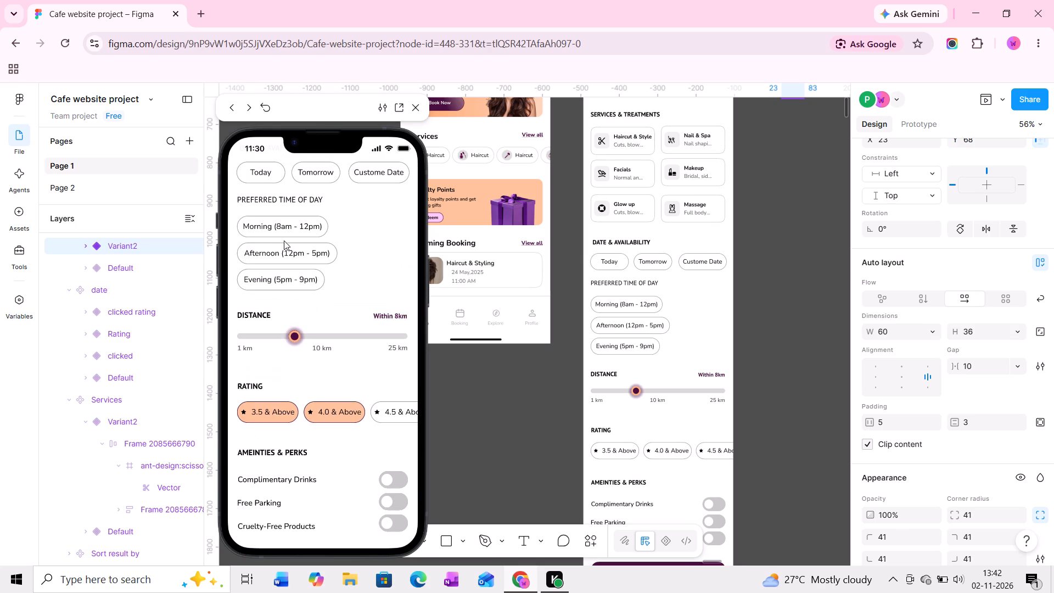
left_click(283, 249)
scroll(283, 247, "up", 1)
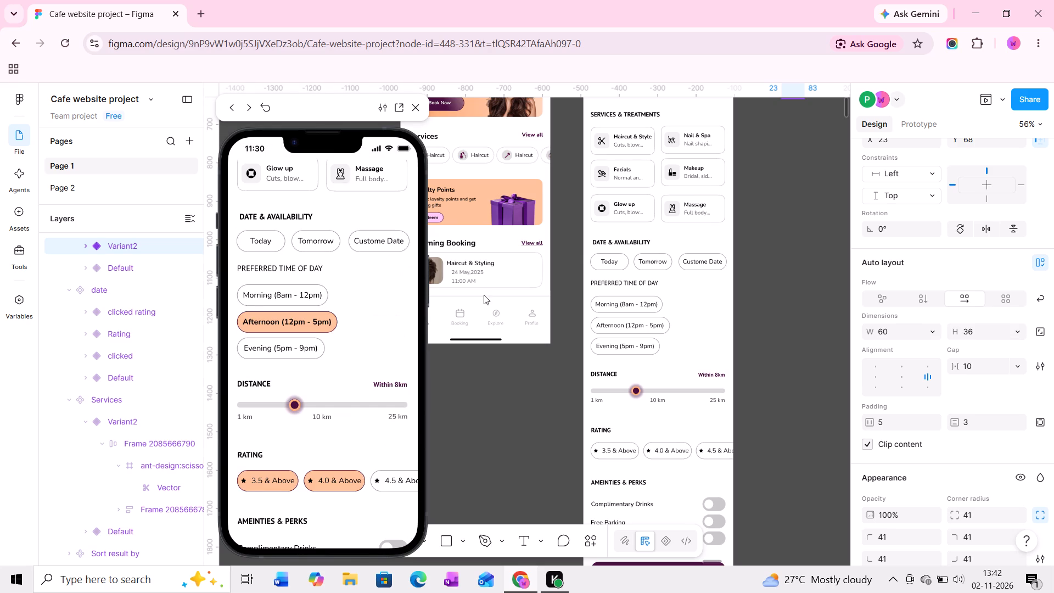
scroll(603, 278, "up", 1)
scroll(620, 329, "up", 3, "ctrl")
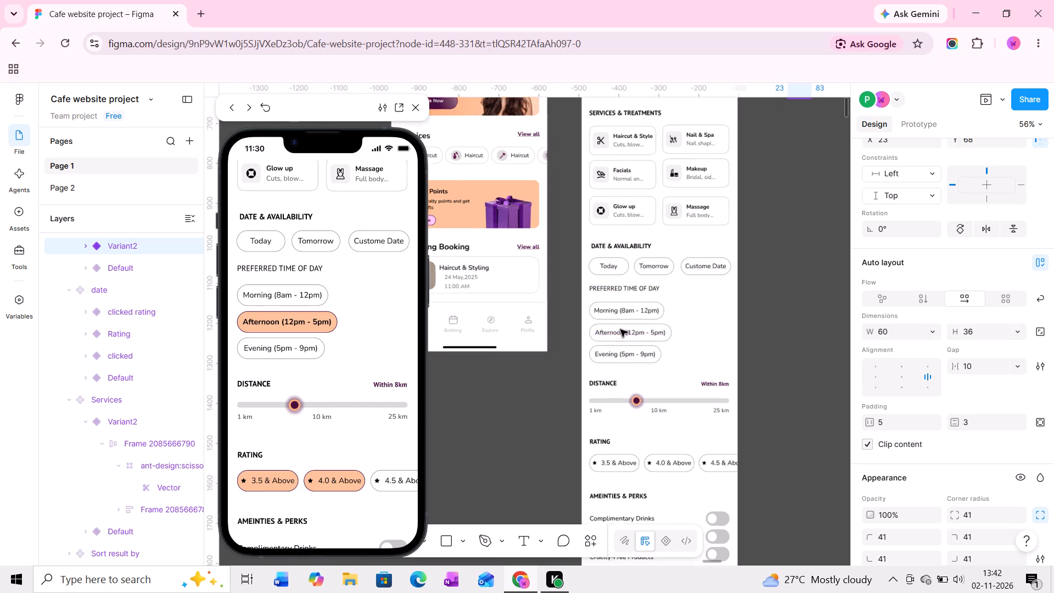
scroll(620, 329, "up", 5, "ctrl")
left_click(292, 298)
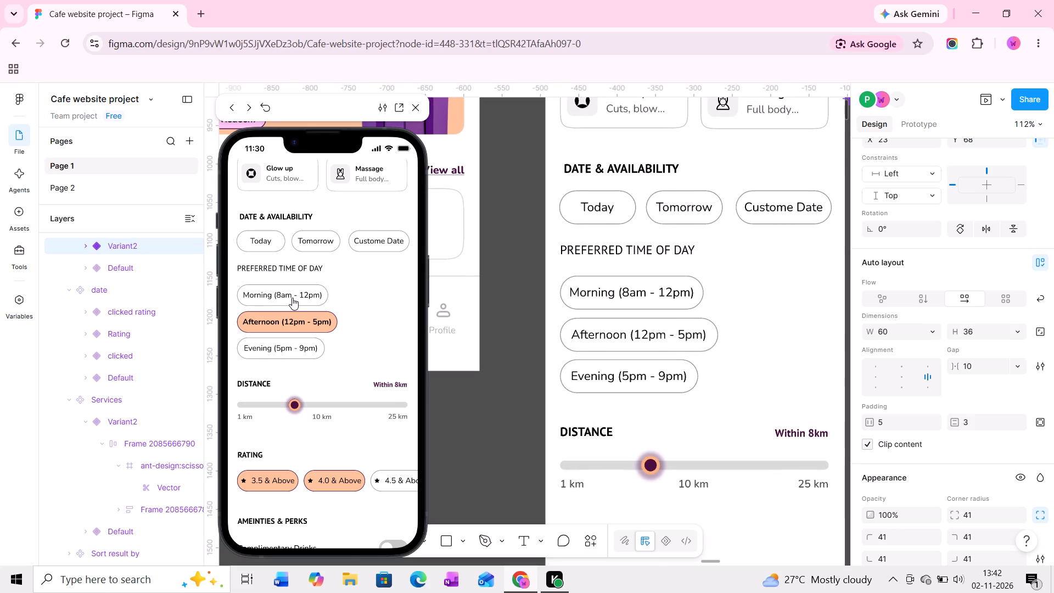
Set the text weight of the peach 3.5 & Above variant in the date component to Bold.
middle_click_drag(576, 411, 571, 293)
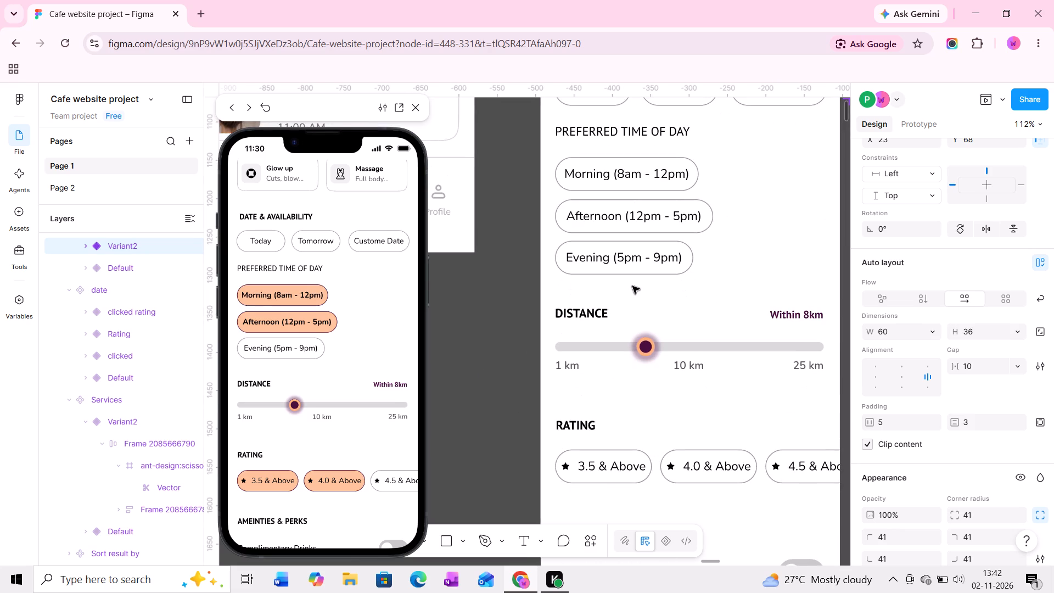
scroll(637, 283, "down", 5, "ctrl")
middle_click_drag(647, 255, 653, 433)
middle_click_drag(669, 160, 675, 362)
scroll(673, 283, "down", 5, "ctrl")
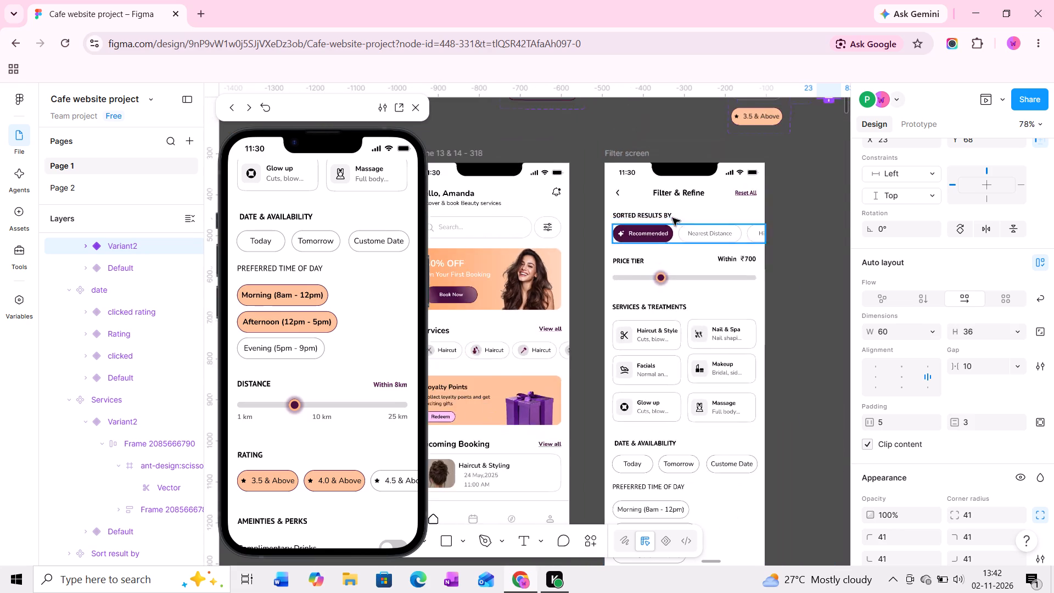
middle_click_drag(673, 238, 674, 381)
middle_click_drag(691, 248, 676, 285)
middle_click_drag(725, 281, 685, 281)
scroll(703, 291, "up", 12, "ctrl")
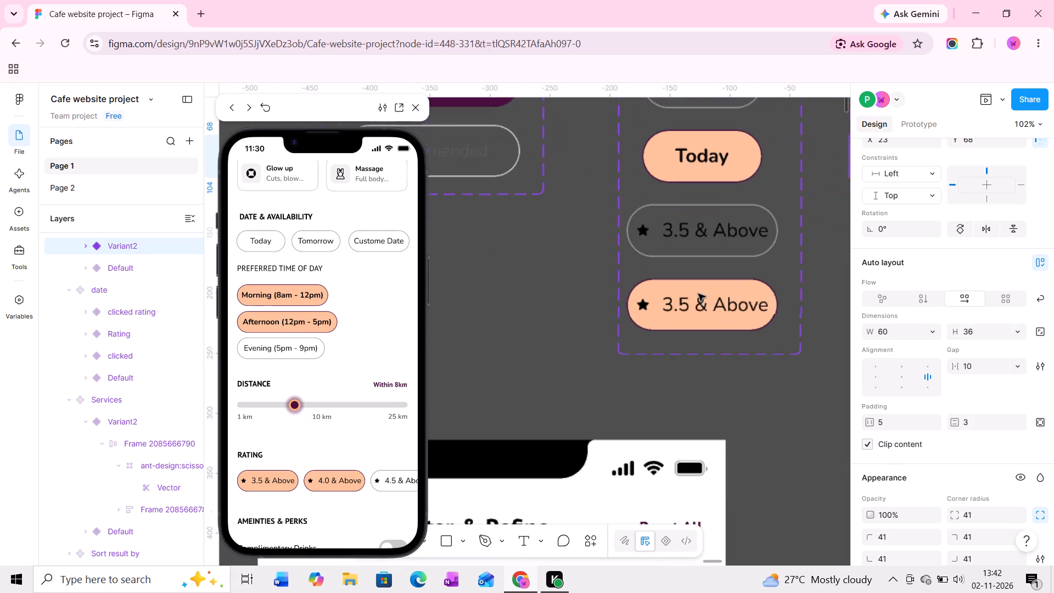
scroll(698, 300, "up", 1, "ctrl")
middle_click_drag(685, 289, 639, 255)
left_click(646, 273, "ctrl")
scroll(875, 394, "down", 5)
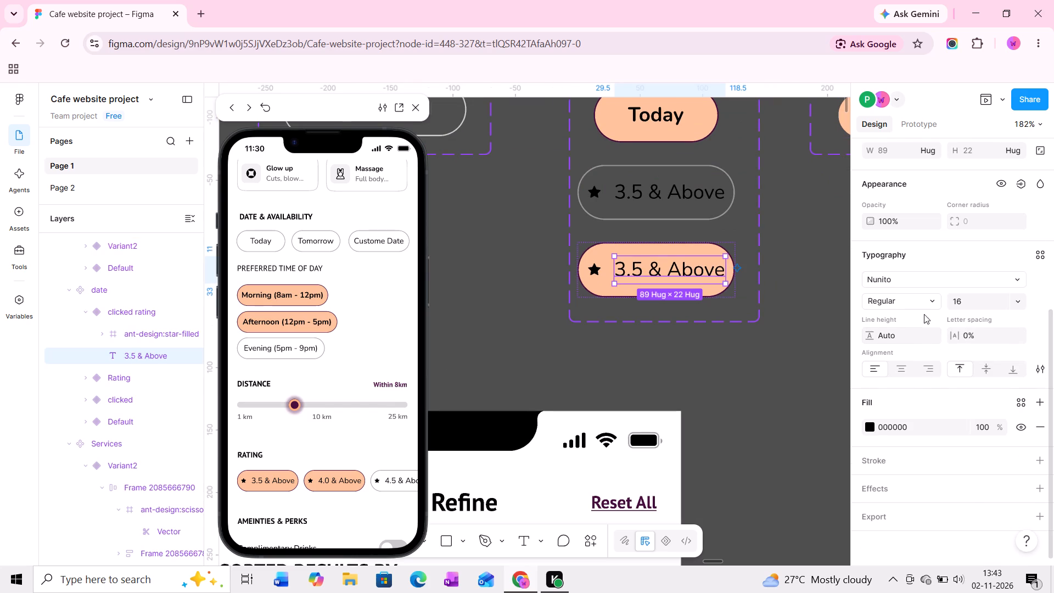
left_click(934, 300)
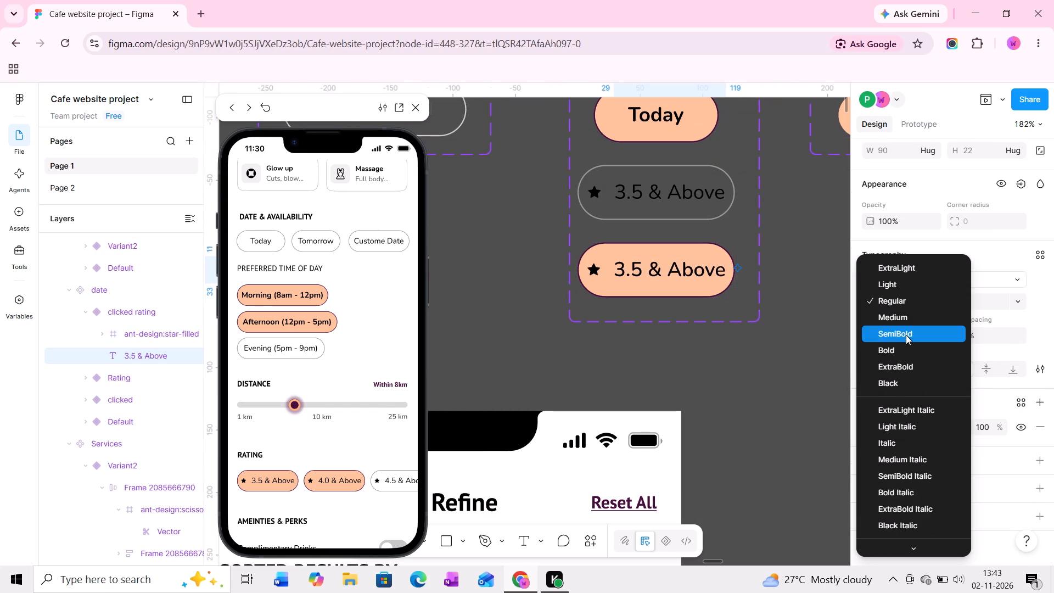
left_click(900, 344)
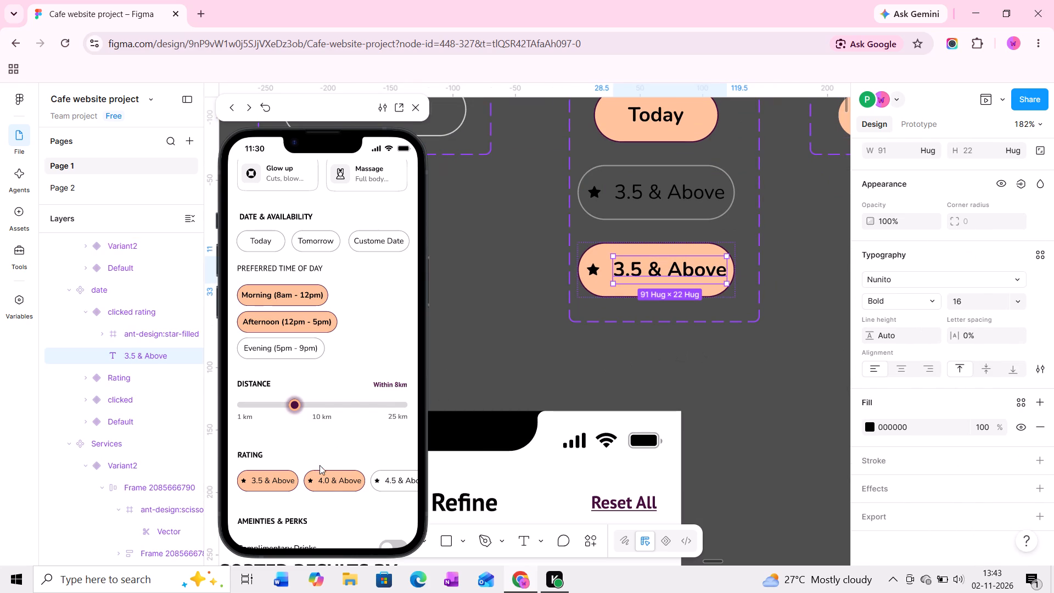
Restart the preview and tap the three rating chips to check their bold selected text and whether they deselect.
left_click(331, 480)
left_click(256, 482)
left_click(389, 475)
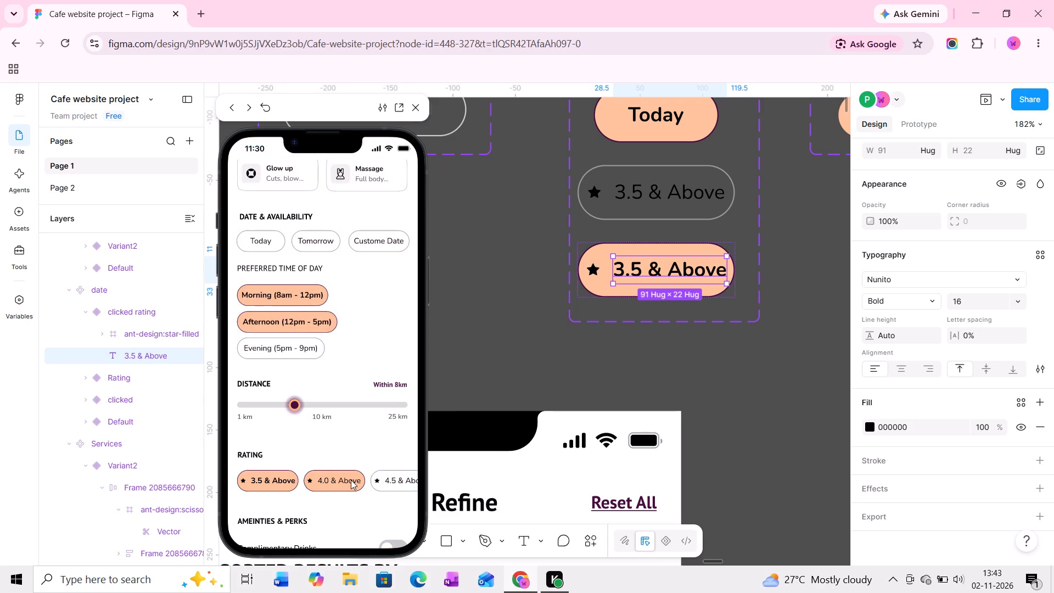
left_click(334, 481)
left_click(274, 480)
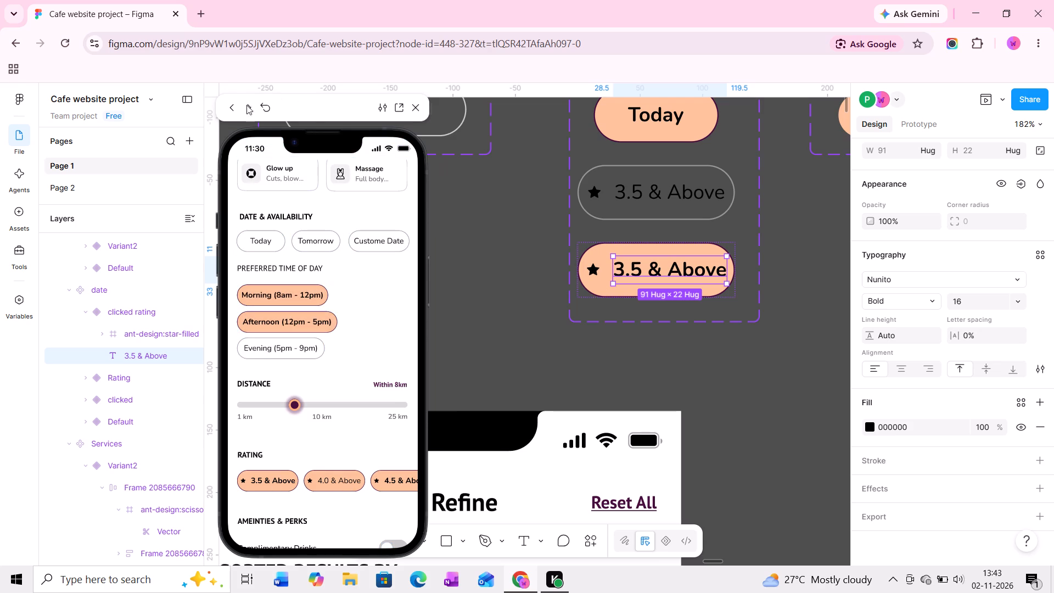
left_click(264, 108)
scroll(375, 468, "down", 7)
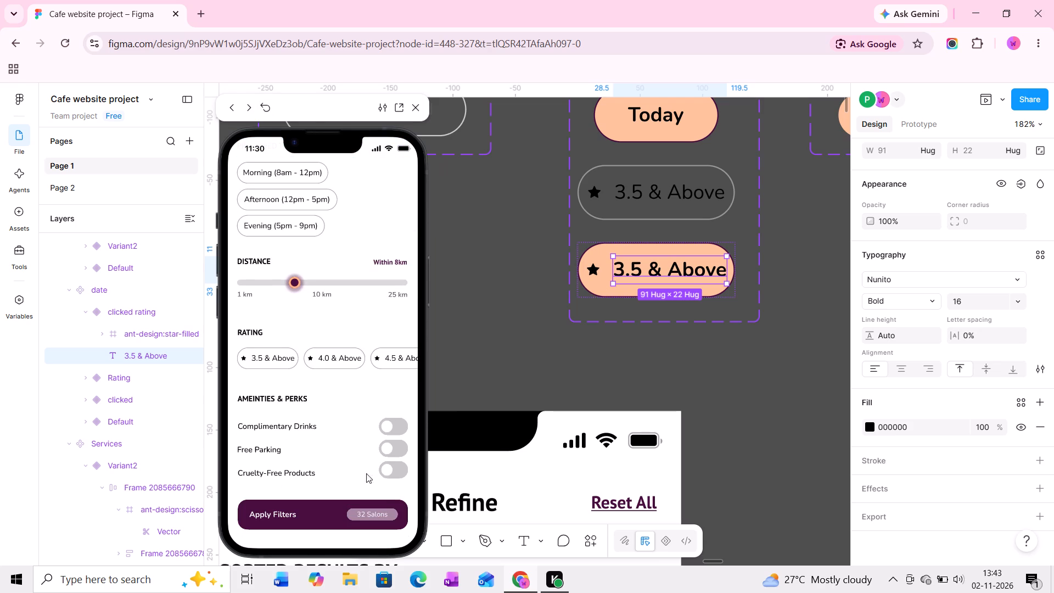
left_click(343, 352)
left_click(285, 355)
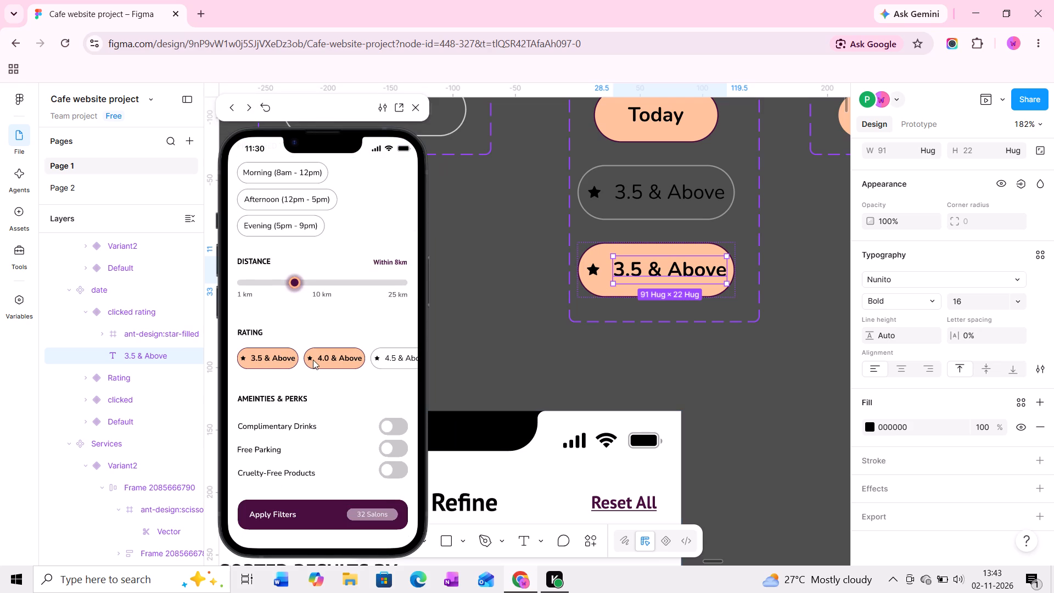
left_click(329, 358)
left_click(293, 356)
left_click(408, 362)
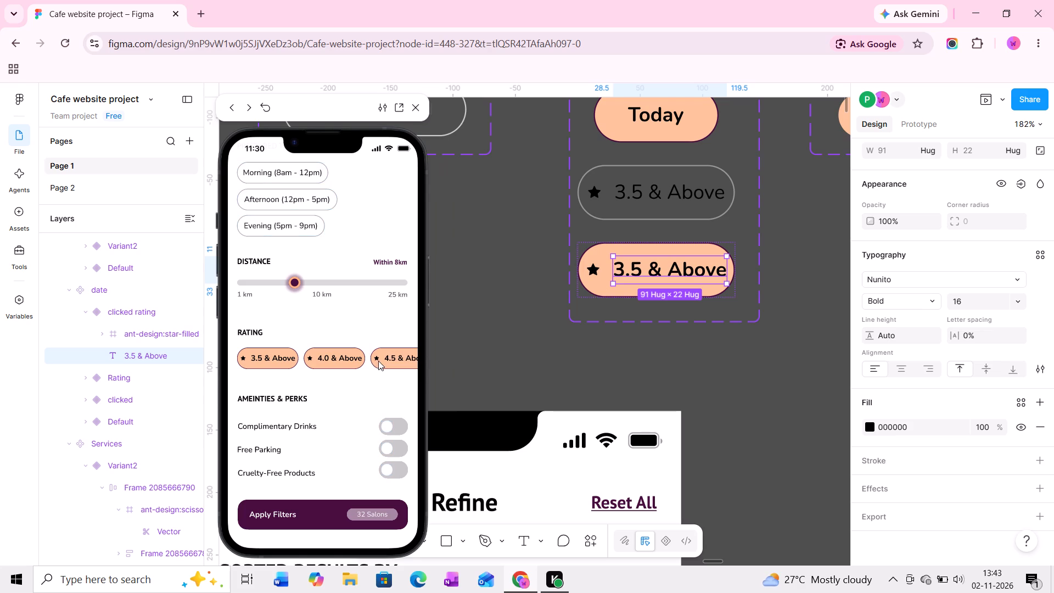
left_click(403, 354)
Add an on-tap prototype interaction from the clicked rating variant back to Rating, using Change to with Instant animation.
left_click(636, 254)
left_click(691, 249)
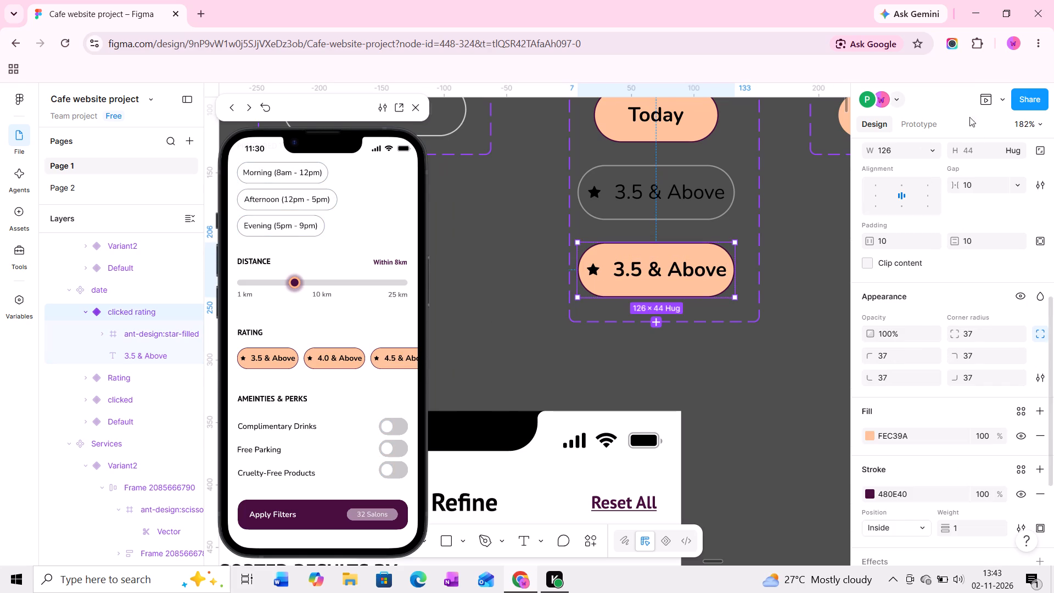
left_click(924, 120)
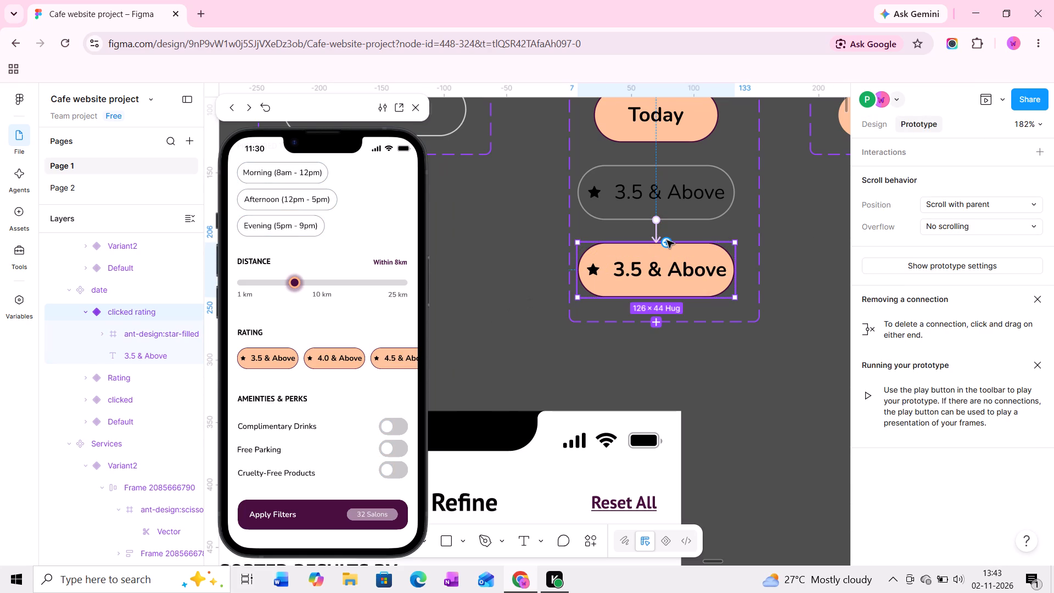
left_click_drag(667, 240, 674, 216)
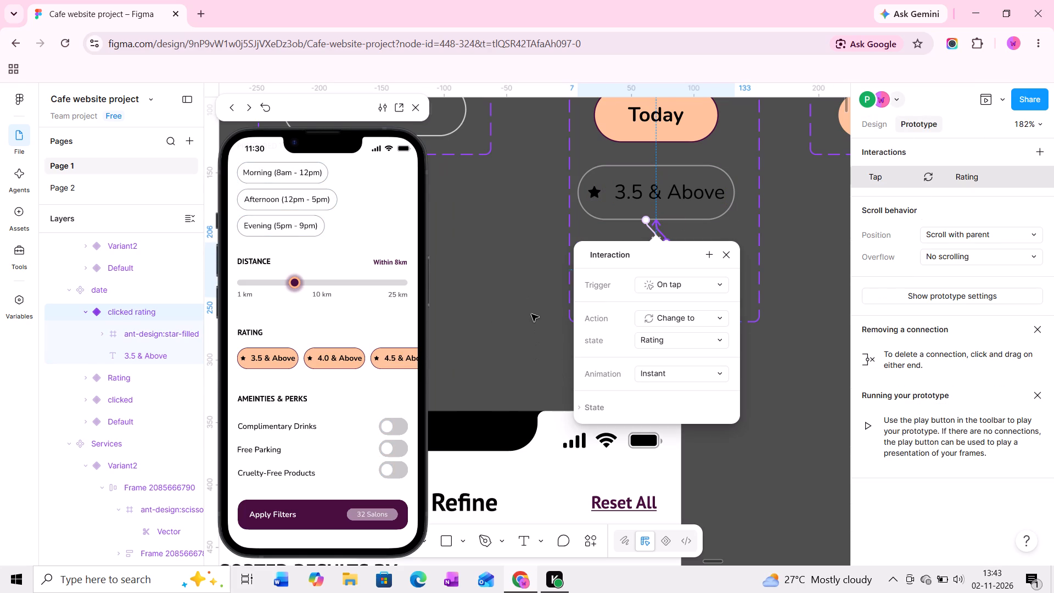
left_click(532, 313)
Restart the preview and toggle the 4.0 and 4.5 & Above rating chips on and off to test the return interaction.
left_click(362, 358)
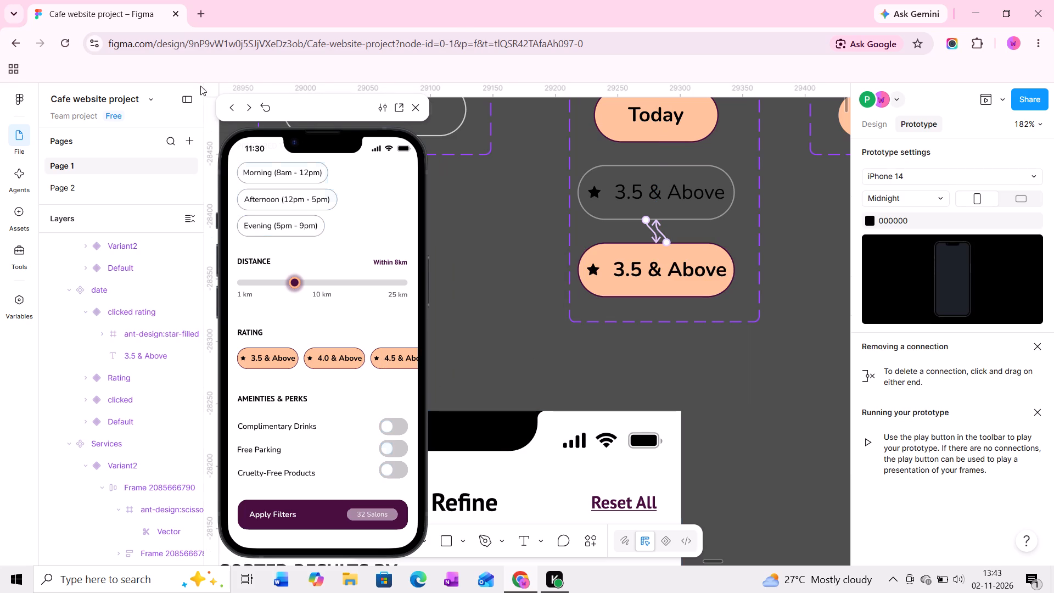
left_click(273, 107)
left_click(270, 110)
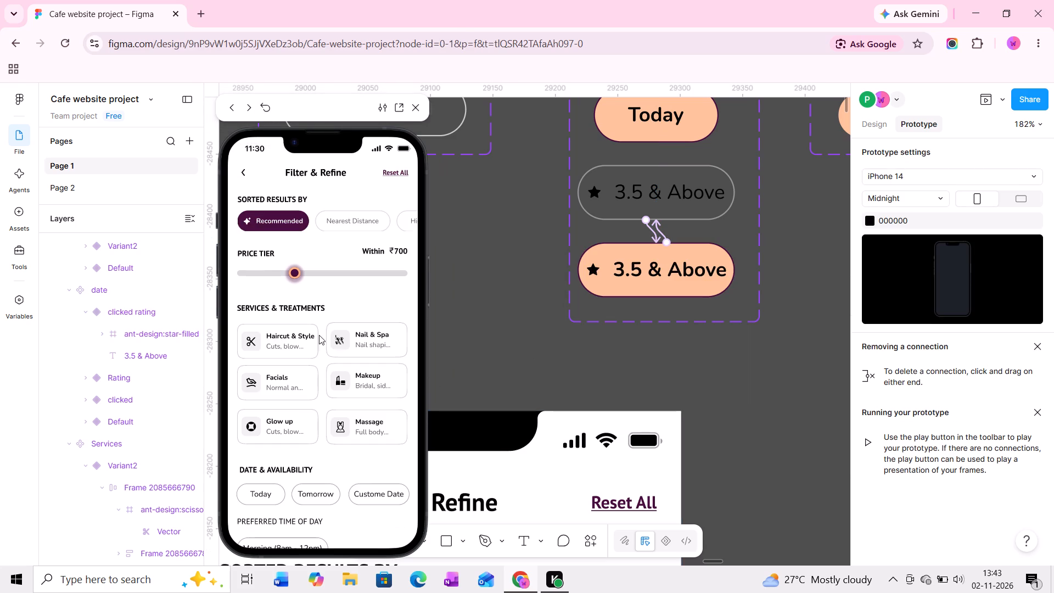
scroll(337, 350, "down", 7)
left_click(336, 355)
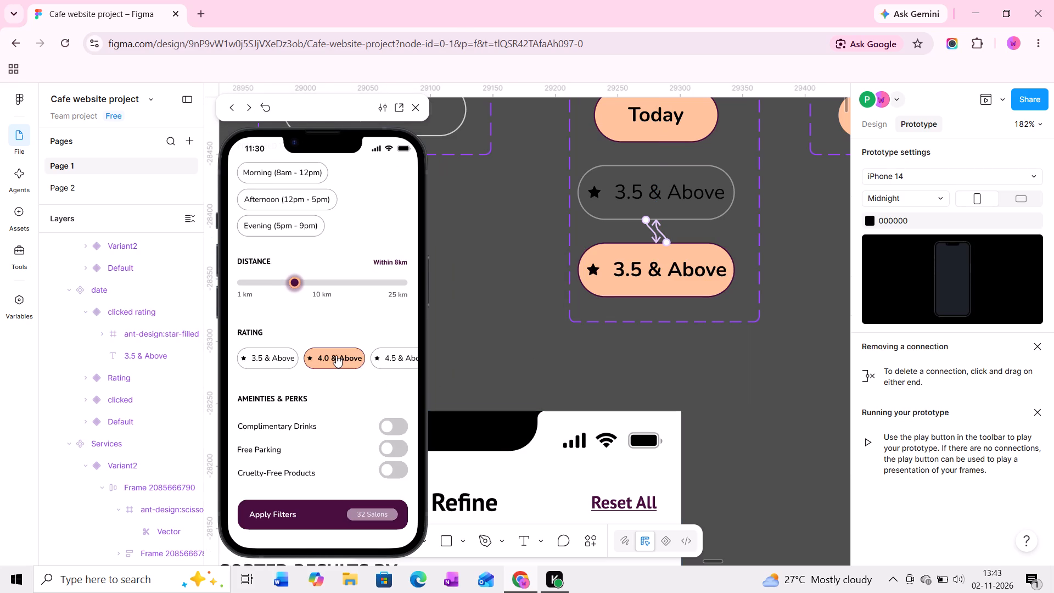
left_click(336, 355)
double_click(375, 361)
Toggle the Complimentary Drinks perk on and off repeatedly in the preview to test its switch behaviour and peach colour.
left_click(481, 371)
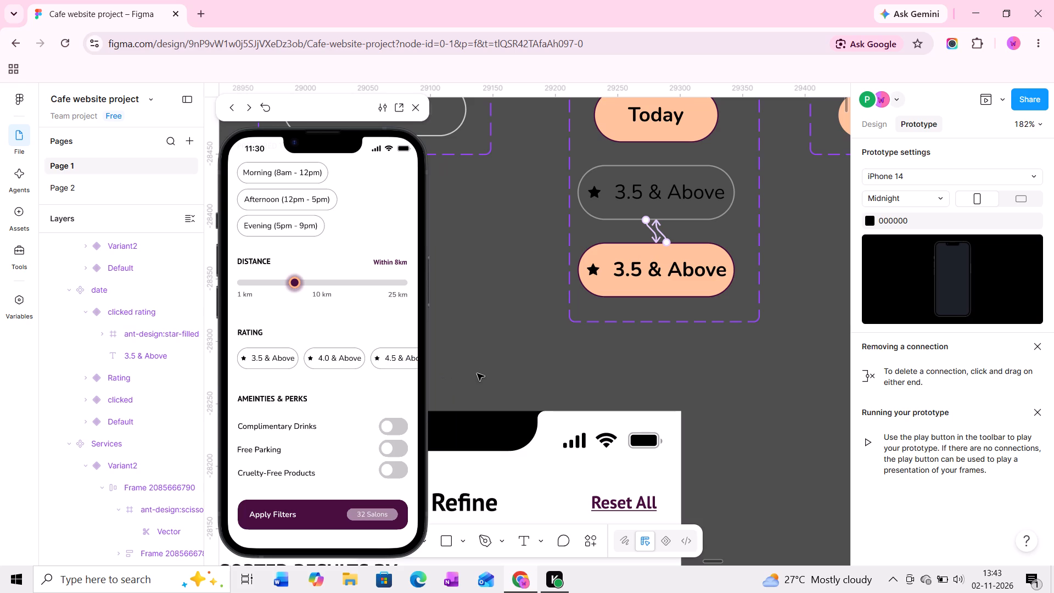
scroll(476, 374, "down", 10, "ctrl")
middle_click_drag(508, 409, 565, 298)
middle_click_drag(522, 398, 553, 343)
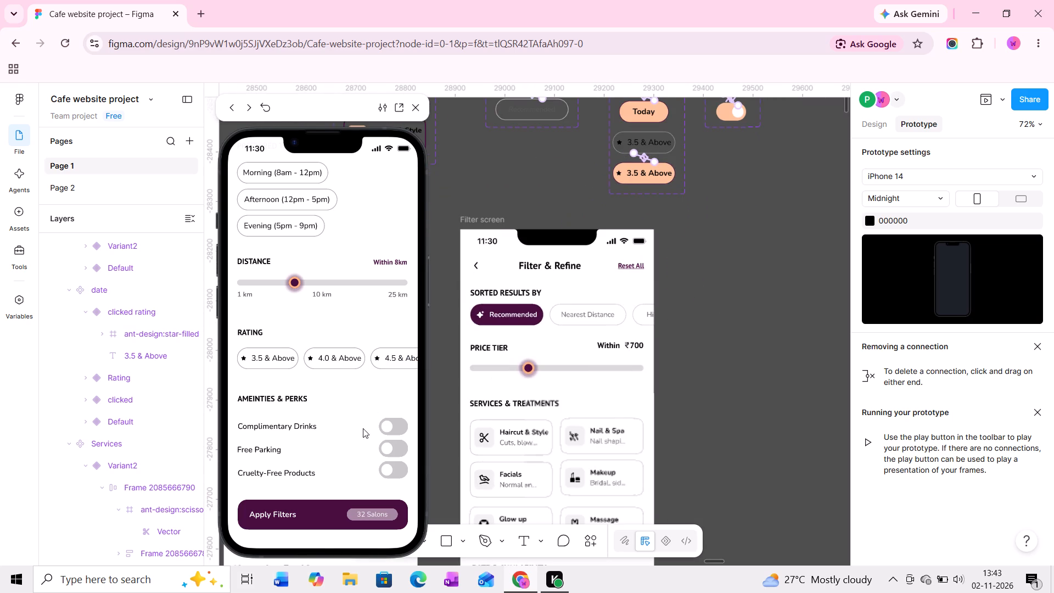
left_click(391, 429)
left_click(391, 429)
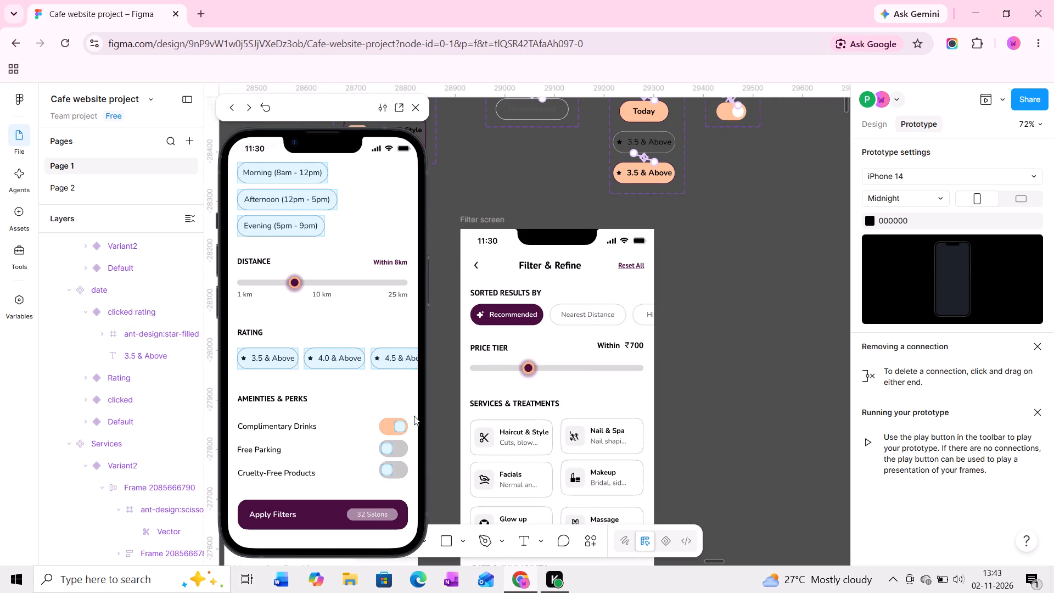
left_click(398, 428)
left_click(386, 423)
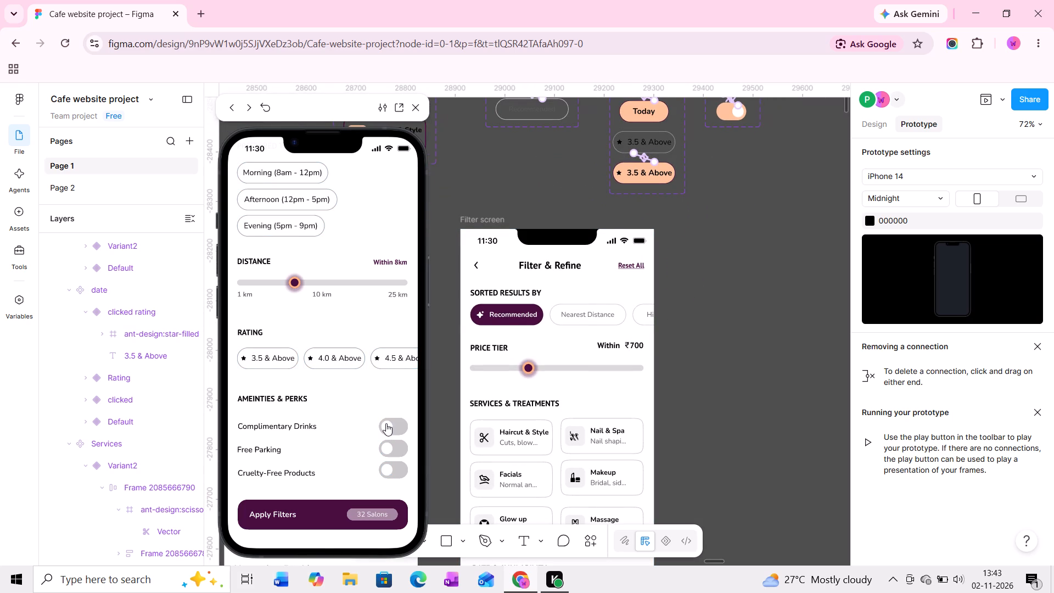
left_click(401, 423)
left_click(385, 423)
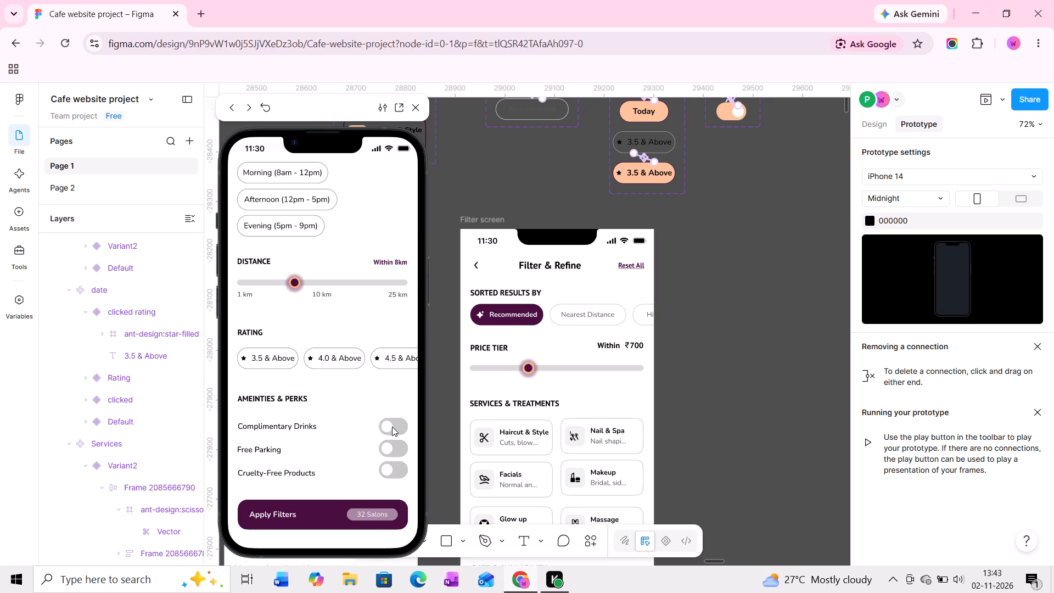
Tap the Complimentary Drinks toggle once more in the preview to check its switching.
left_click(400, 426)
Look over the Filter screen frame on the canvas, from its services down to the perks, and its component sets.
middle_click_drag(496, 472, 522, 282)
middle_click_drag(584, 471, 588, 386)
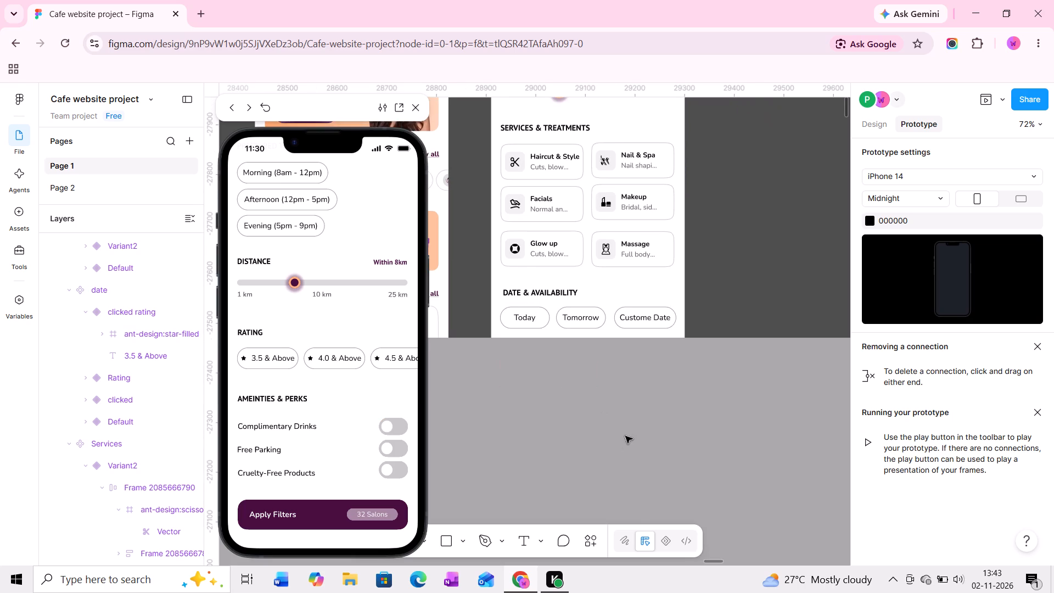
middle_click_drag(625, 421, 625, 373)
middle_click_drag(637, 432, 632, 346)
middle_click_drag(633, 432, 629, 349)
middle_click_drag(628, 334, 614, 465)
middle_click_drag(608, 303, 608, 312)
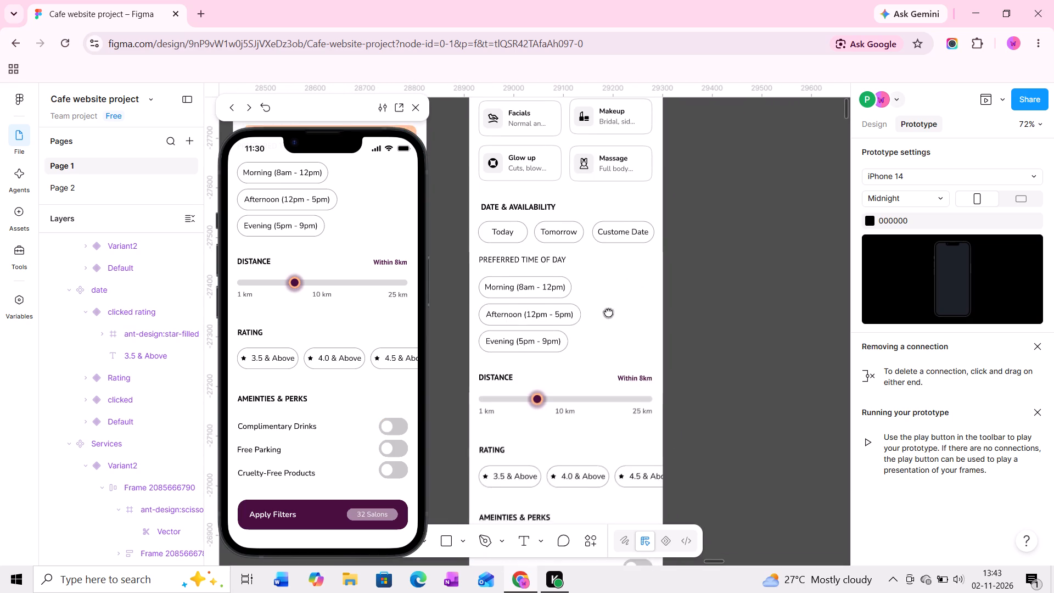
middle_click_drag(608, 312, 593, 480)
middle_click_drag(586, 250, 582, 457)
middle_click_drag(614, 259, 607, 341)
middle_click_drag(636, 280, 633, 311)
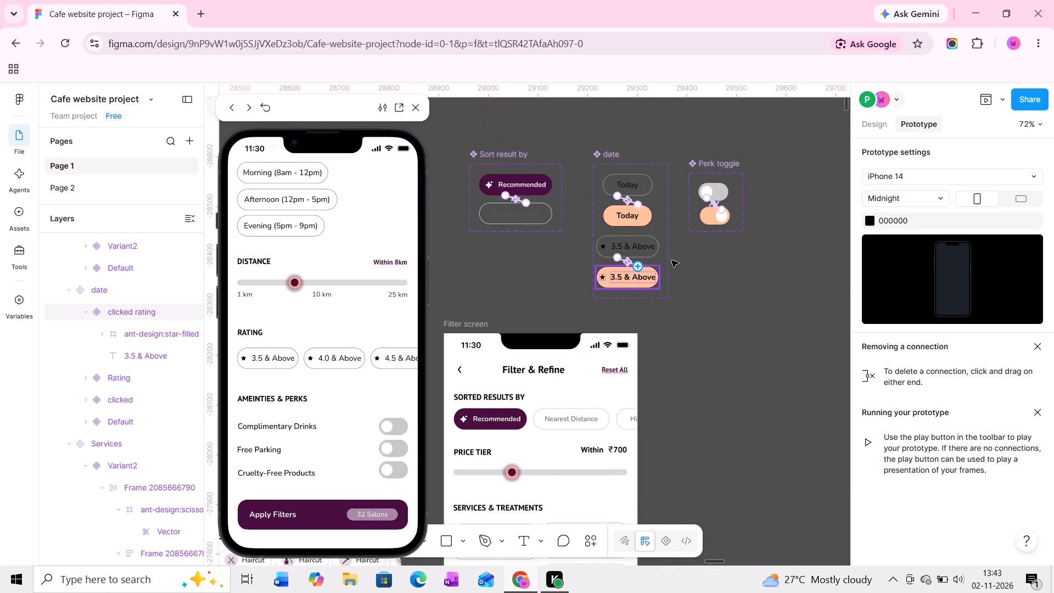
Adjust the corner smoothing of both Perk toggle variants, Default and Variant2, together.
scroll(704, 203, "up", 4, "ctrl")
scroll(755, 256, "up", 5, "ctrl")
left_click(710, 221, "ctrl")
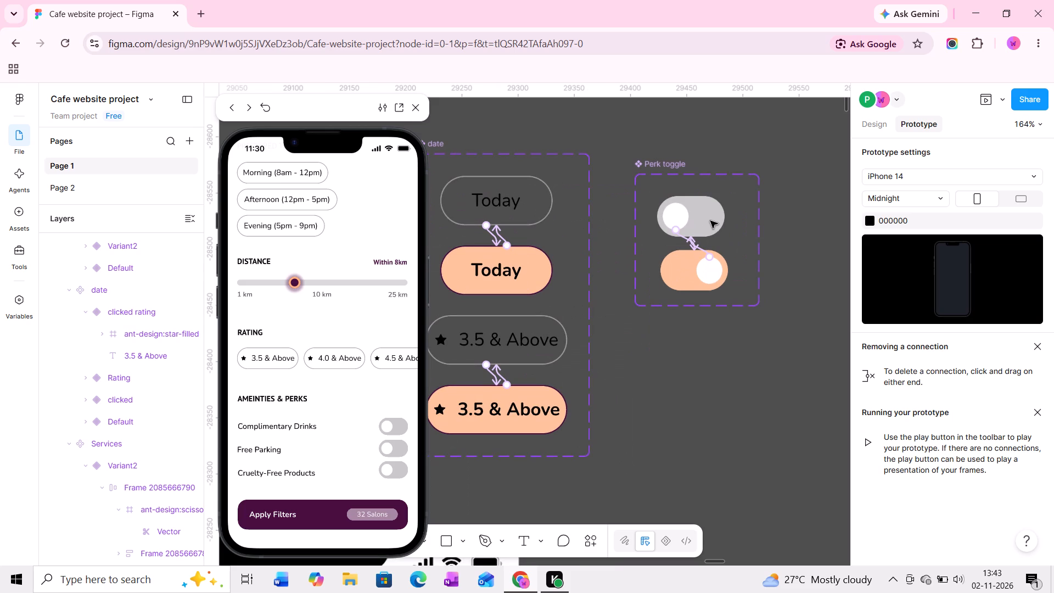
middle_click_drag(703, 219, 648, 217)
scroll(650, 217, "up", 2, "ctrl")
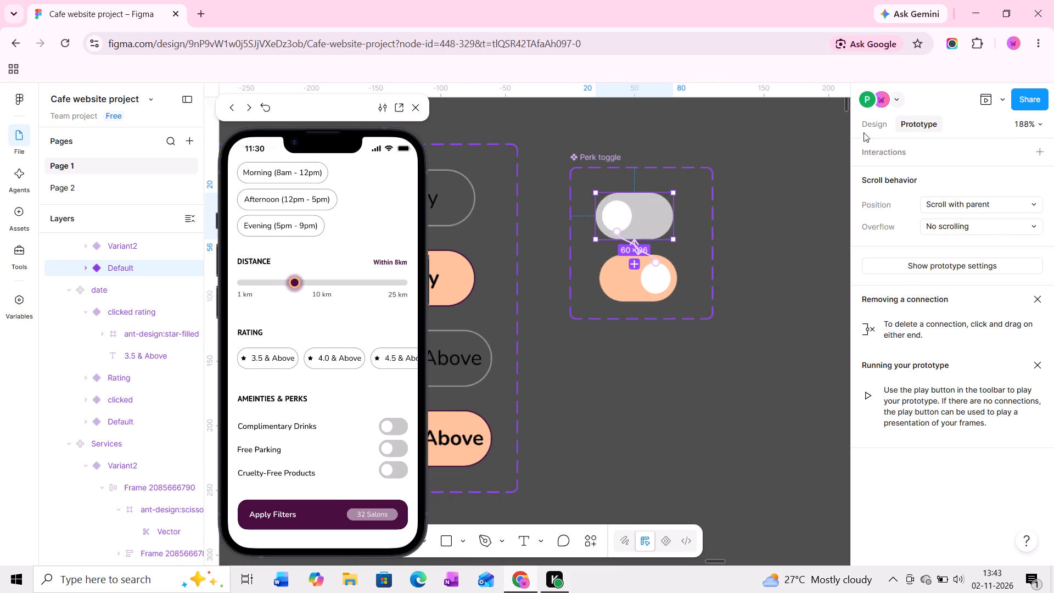
left_click(868, 128)
left_click(614, 270, "shift")
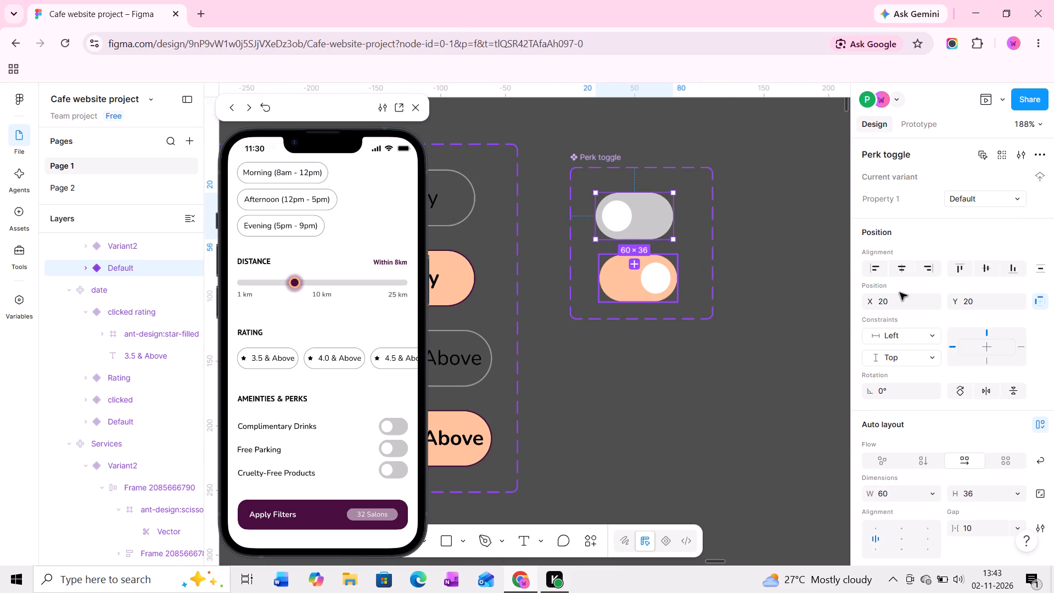
scroll(905, 310, "down", 5)
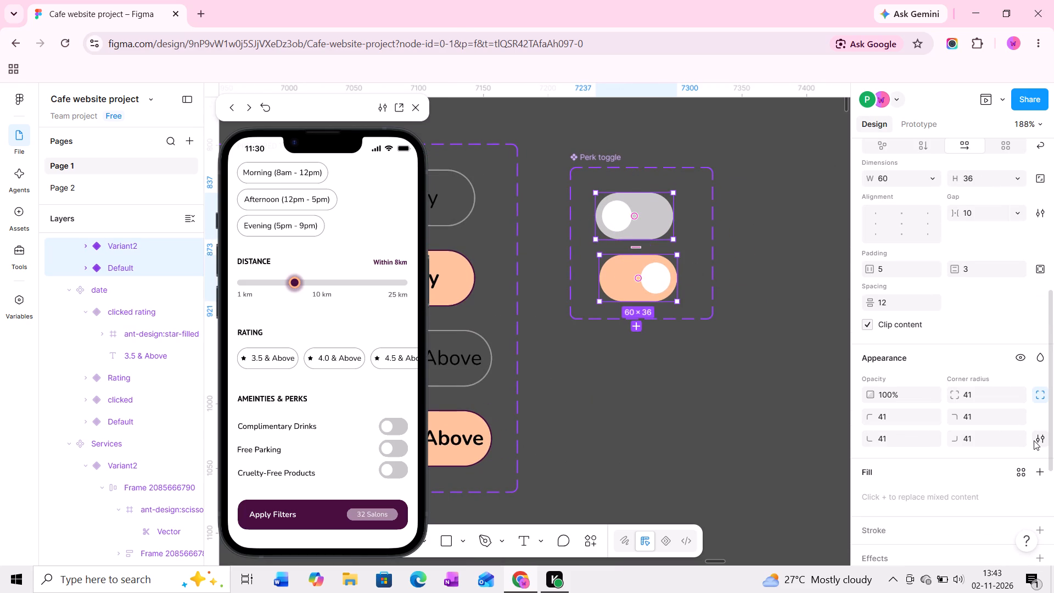
left_click(1036, 441)
left_click_drag(768, 467, 1006, 509)
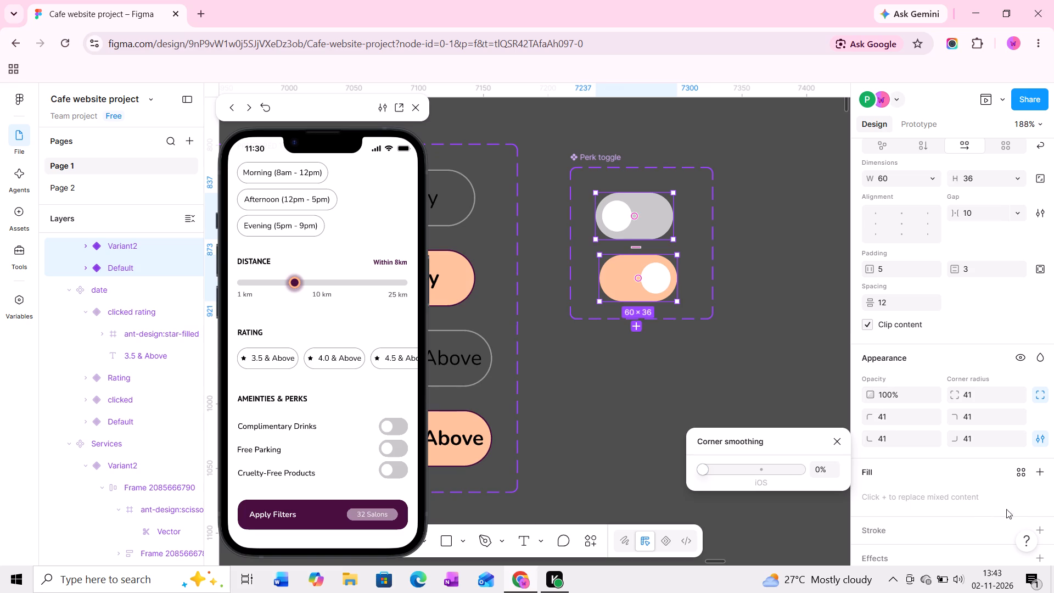
left_click_drag(1006, 509, 1009, 508)
left_click_drag(705, 469, 1053, 473)
left_click_drag(700, 465, 722, 466)
left_click_drag(702, 472, 1031, 502)
left_click_drag(700, 471, 798, 462)
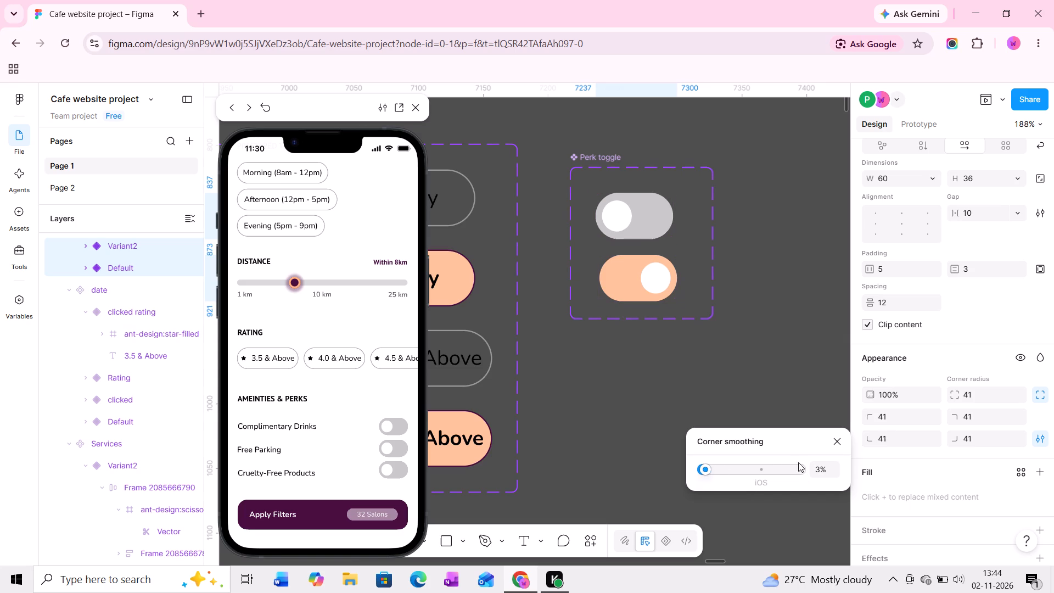
left_click_drag(798, 462, 815, 462)
left_click(706, 407)
scroll(696, 403, "down", 2, "ctrl")
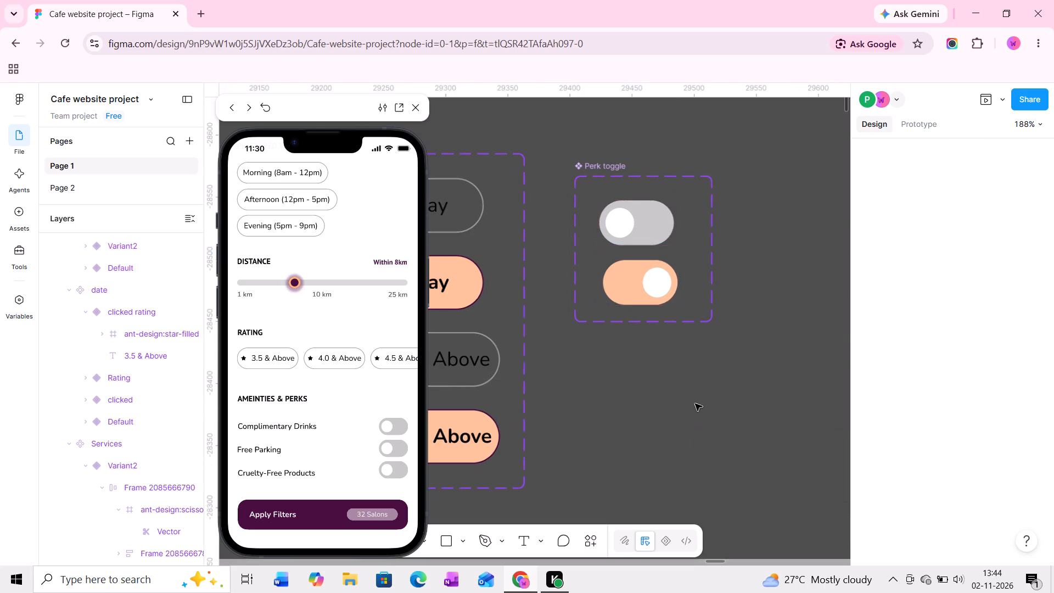
middle_click_drag(703, 399, 696, 399)
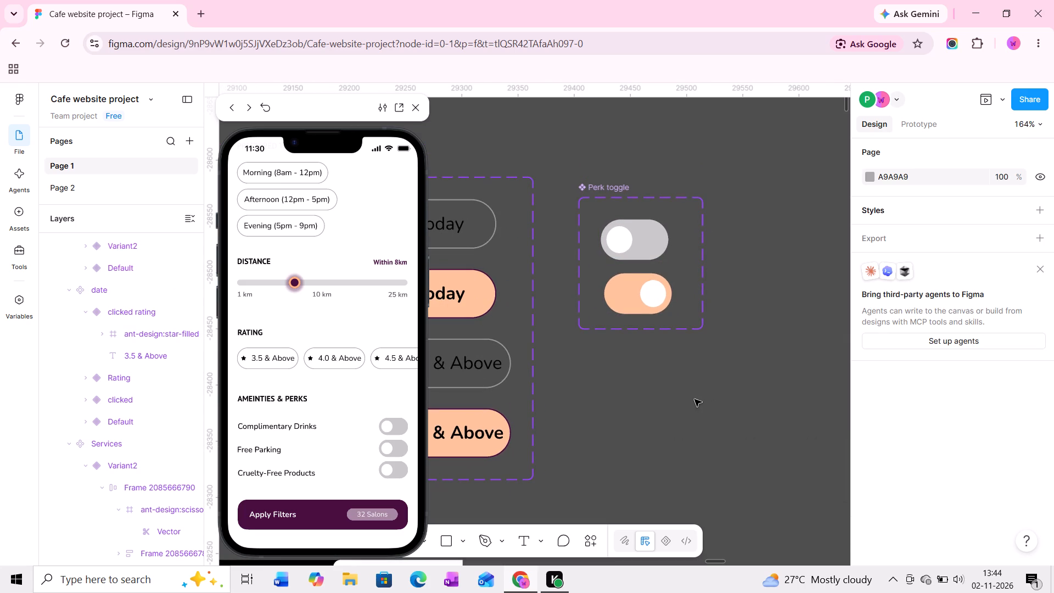
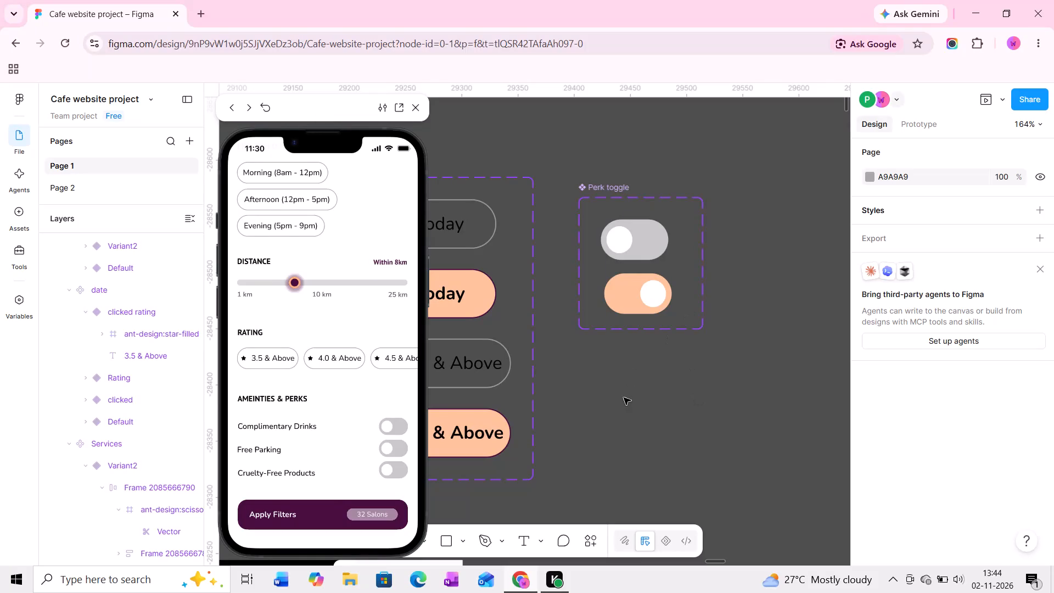
Look across the page's sections to find the teammate's section holding the Booking History and Upcoming Bookings screens.
scroll(593, 398, "down", 20, "ctrl")
scroll(593, 398, "down", 4, "ctrl")
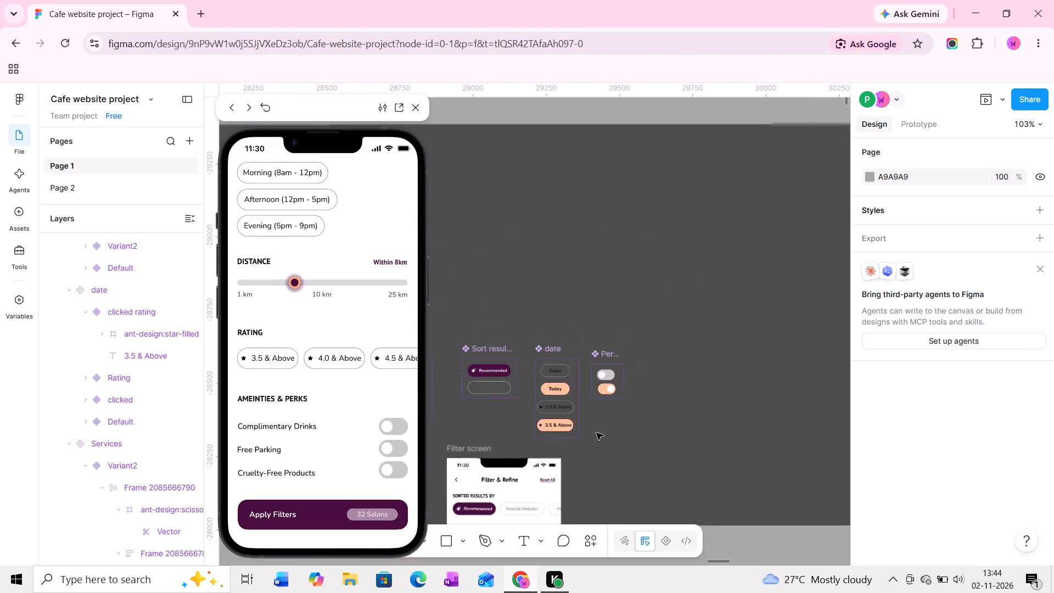
scroll(596, 433, "down", 3, "ctrl")
middle_click_drag(591, 487, 630, 310)
scroll(630, 311, "down", 20, "ctrl")
middle_click_drag(629, 449, 647, 362)
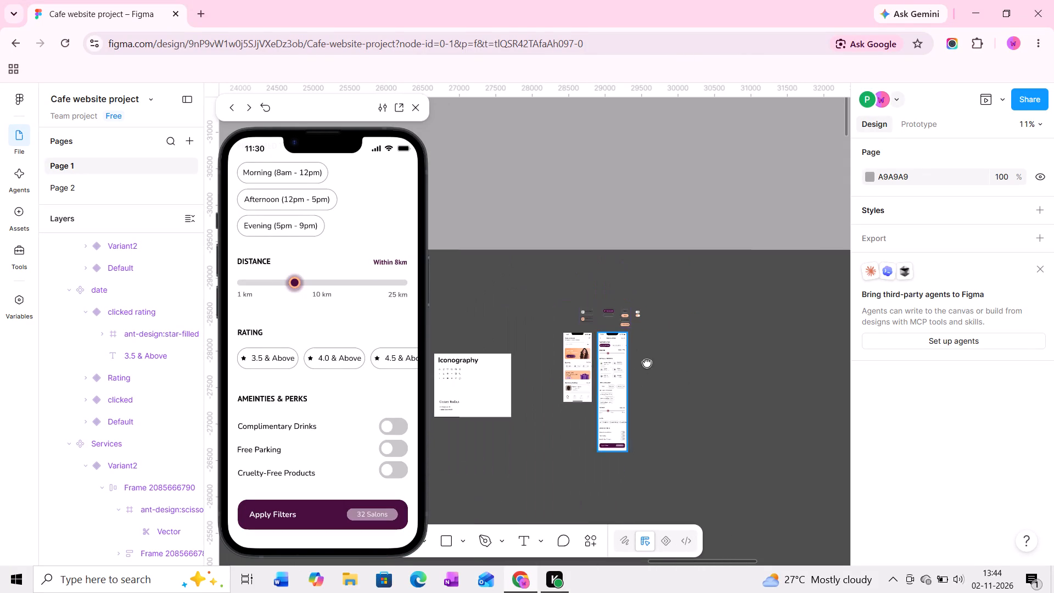
middle_click_drag(647, 362, 680, 272)
scroll(681, 275, "down", 13, "ctrl")
middle_click_drag(635, 412, 747, 206)
scroll(747, 206, "down", 12, "ctrl")
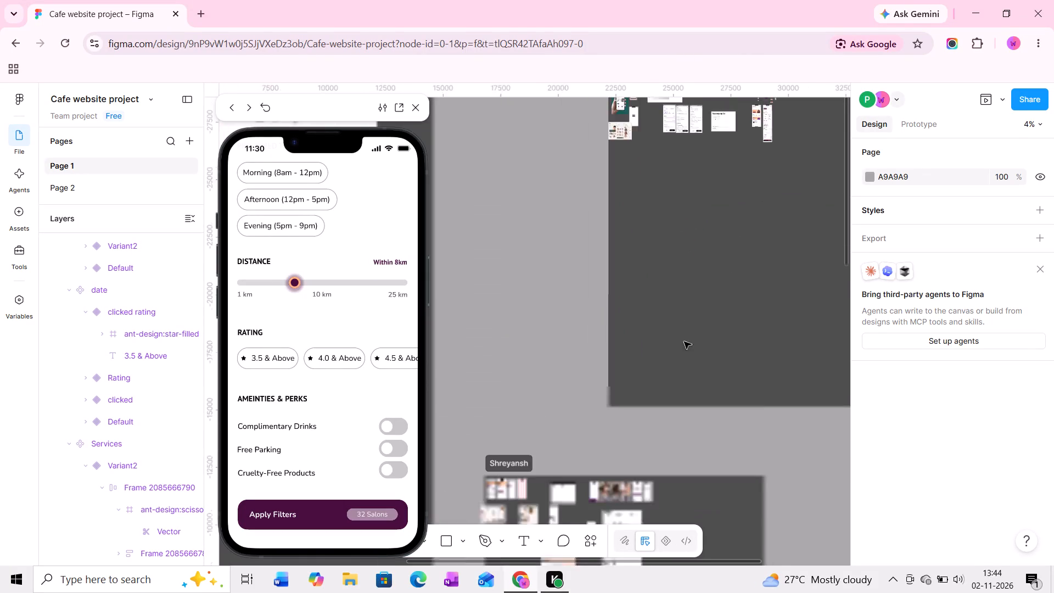
middle_click_drag(660, 371, 709, 220)
middle_click_drag(618, 353, 679, 221)
scroll(679, 221, "down", 11, "ctrl")
middle_click_drag(609, 333, 616, 321)
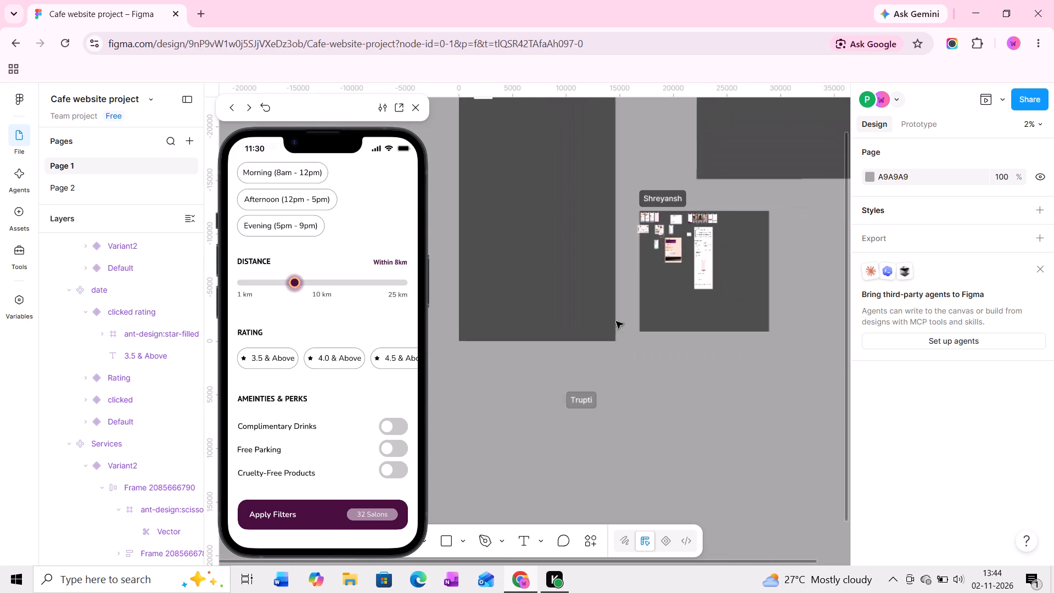
middle_click_drag(616, 321, 677, 209)
middle_click_drag(612, 263, 724, 173)
middle_click_drag(647, 199, 722, 199)
scroll(652, 229, "up", 5, "ctrl")
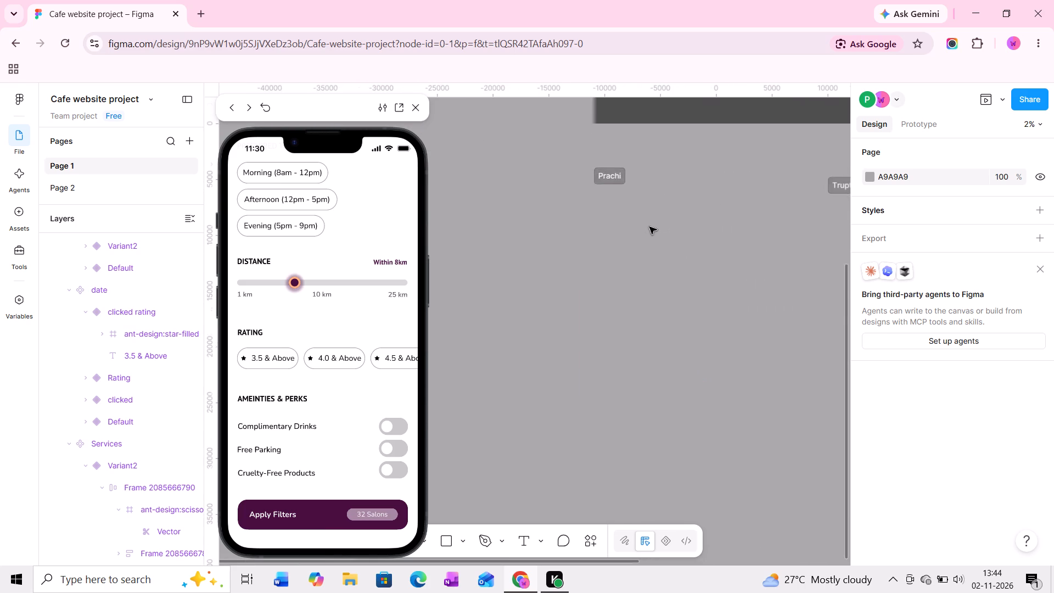
scroll(649, 227, "up", 8, "ctrl")
scroll(625, 215, "up", 1)
middle_click_drag(625, 215, 655, 307)
scroll(584, 303, "up", 8, "ctrl")
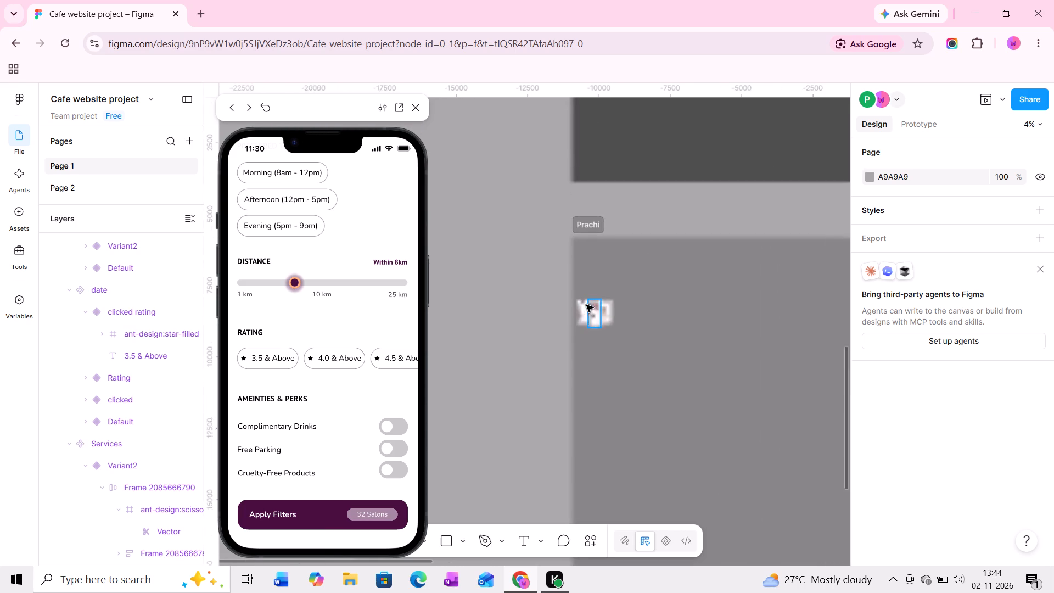
scroll(586, 305, "up", 20, "ctrl")
scroll(586, 305, "up", 7, "ctrl")
middle_click_drag(635, 391, 636, 287)
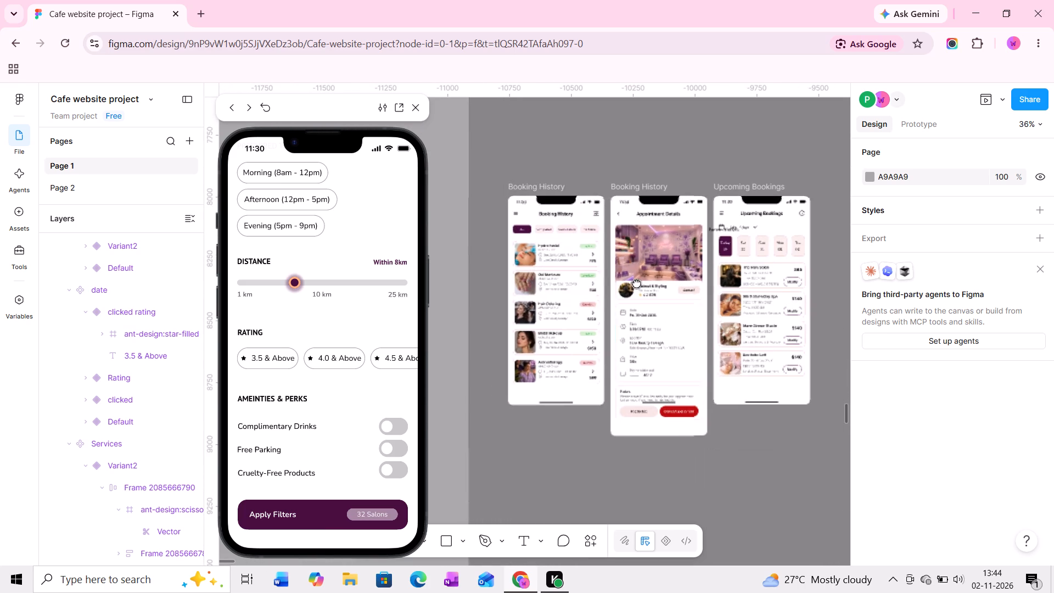
Examine the Appointment Details screen, from its notes and Reschedule and Cancel Appointment buttons up to the salon photo.
scroll(621, 331, "up", 14, "ctrl")
middle_click_drag(680, 334, 570, 296)
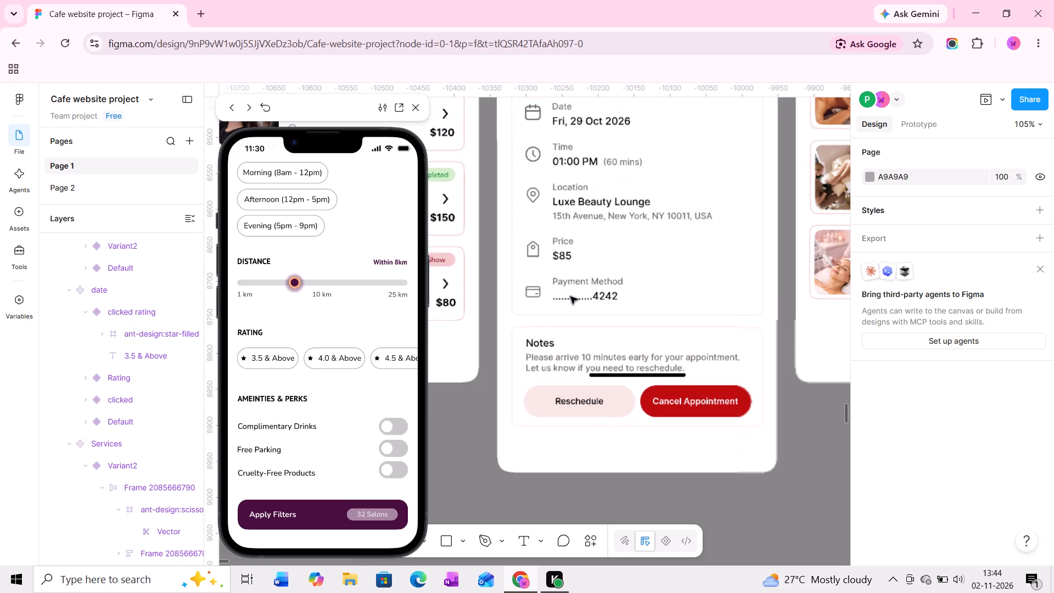
middle_click_drag(692, 355, 670, 316)
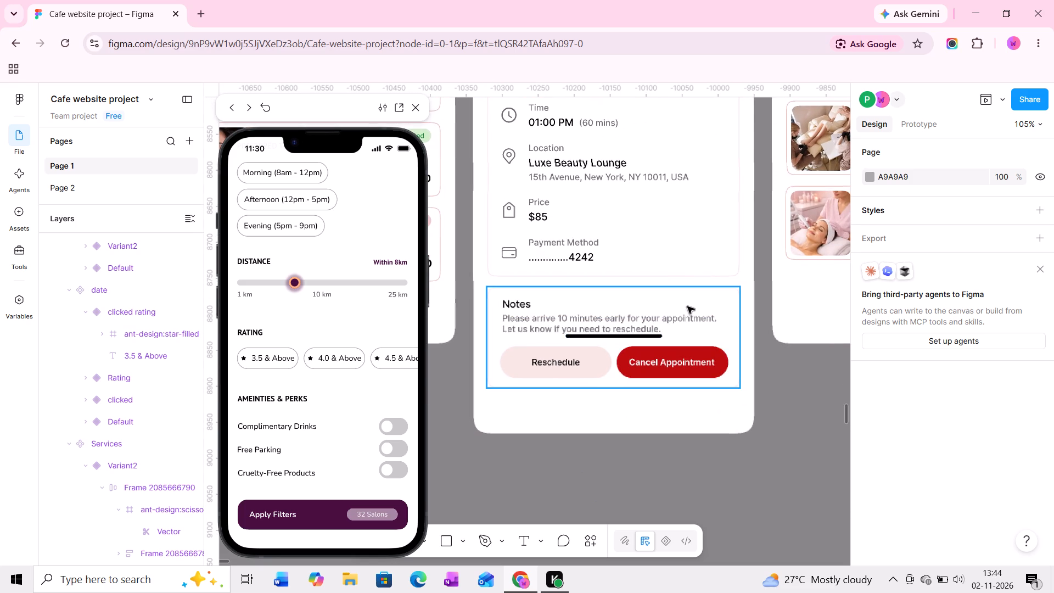
middle_click_drag(656, 183, 654, 261)
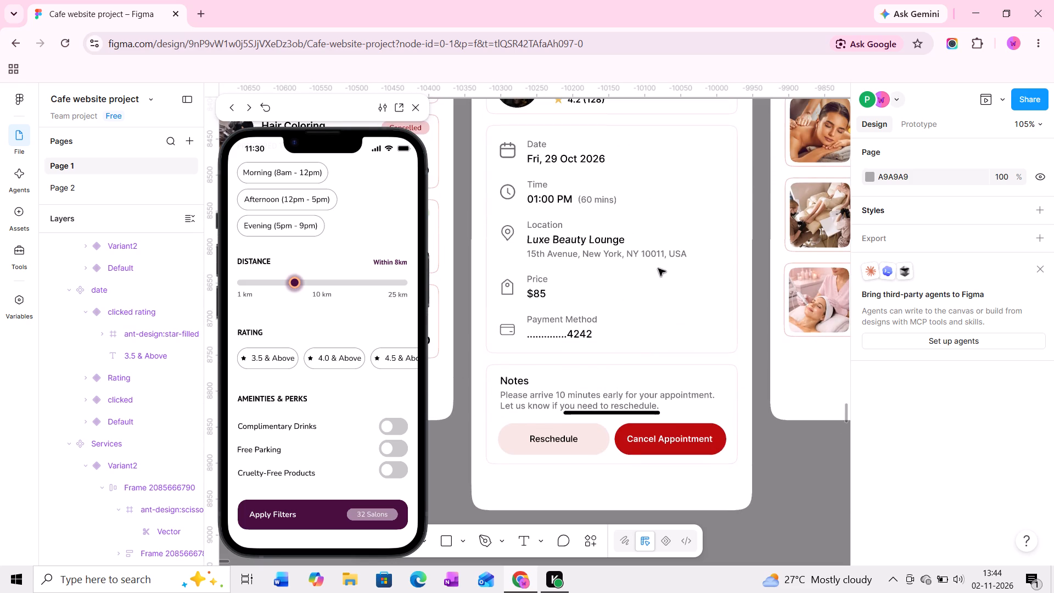
middle_click_drag(669, 269, 606, 350)
middle_click_drag(703, 298, 624, 329)
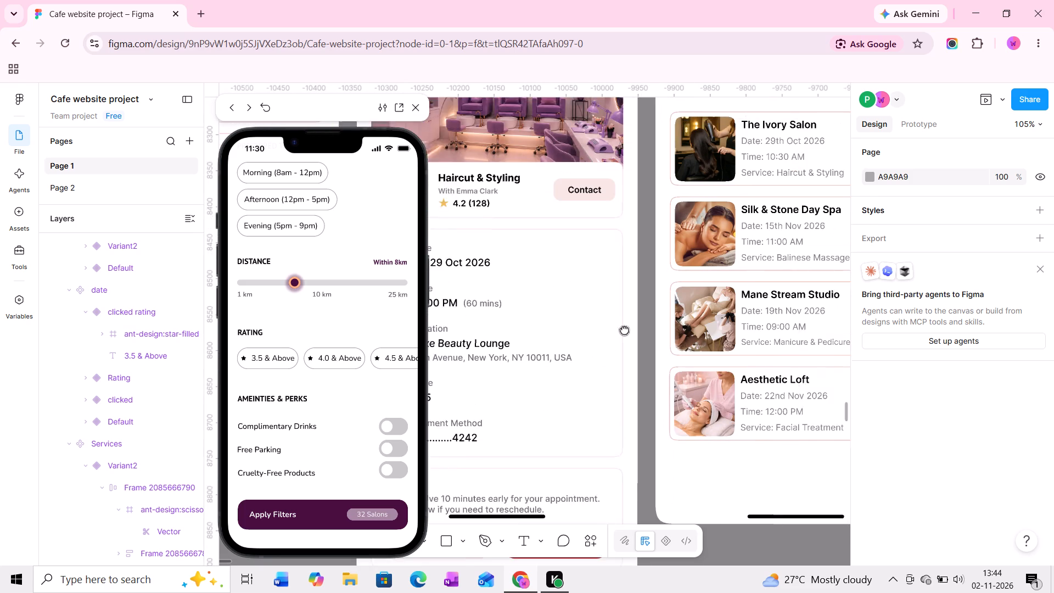
middle_click_drag(624, 329, 621, 331)
middle_click_drag(639, 275, 715, 334)
middle_click_drag(679, 311, 696, 357)
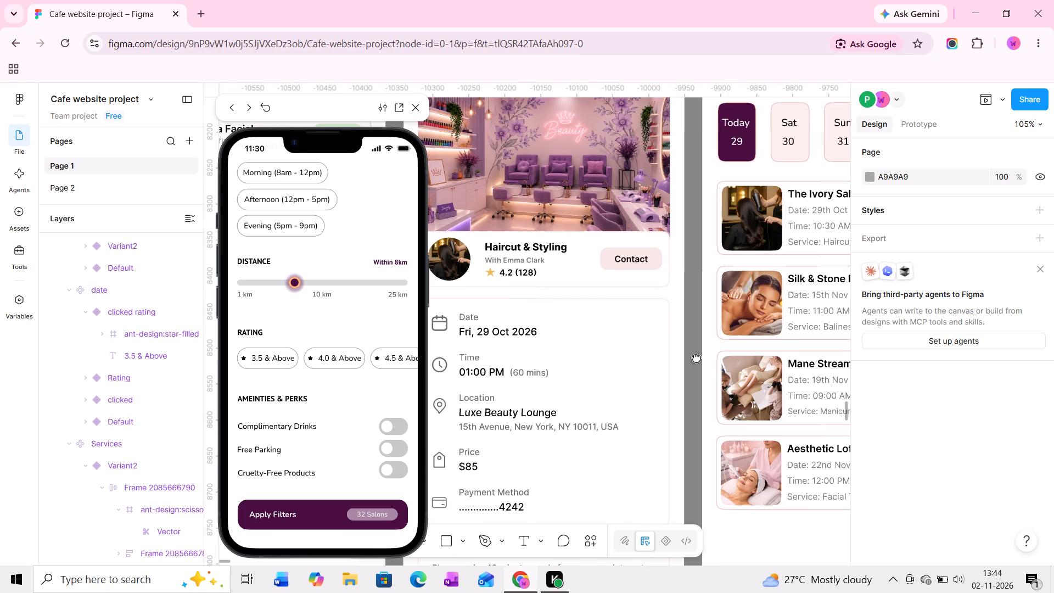
middle_click_drag(696, 357, 767, 371)
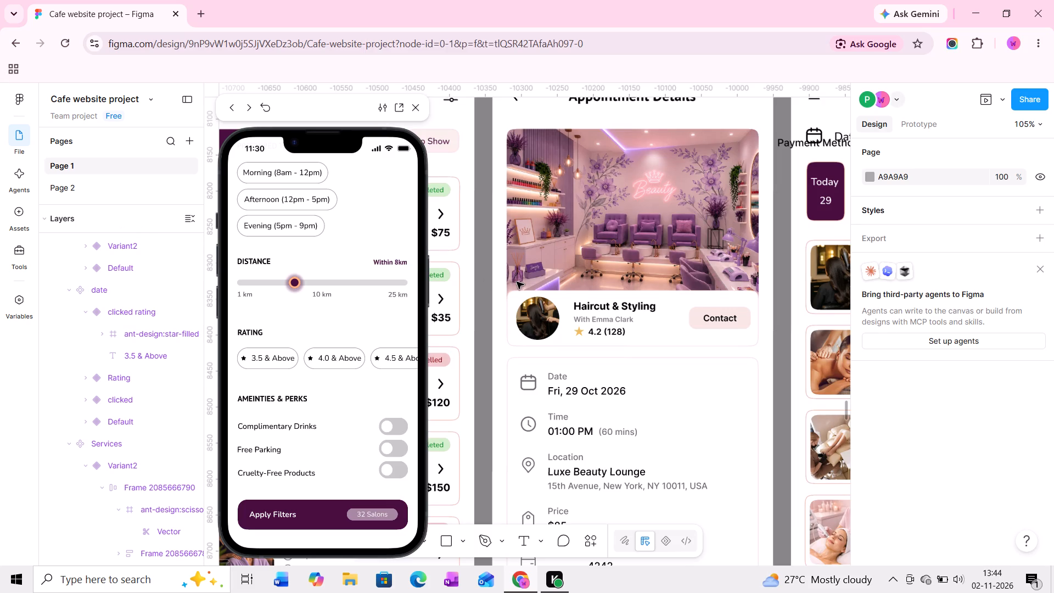
Look over the Booking History list, the Appointment Details card and the Upcoming Bookings salon cards with their date picker.
middle_click_drag(518, 282, 676, 283)
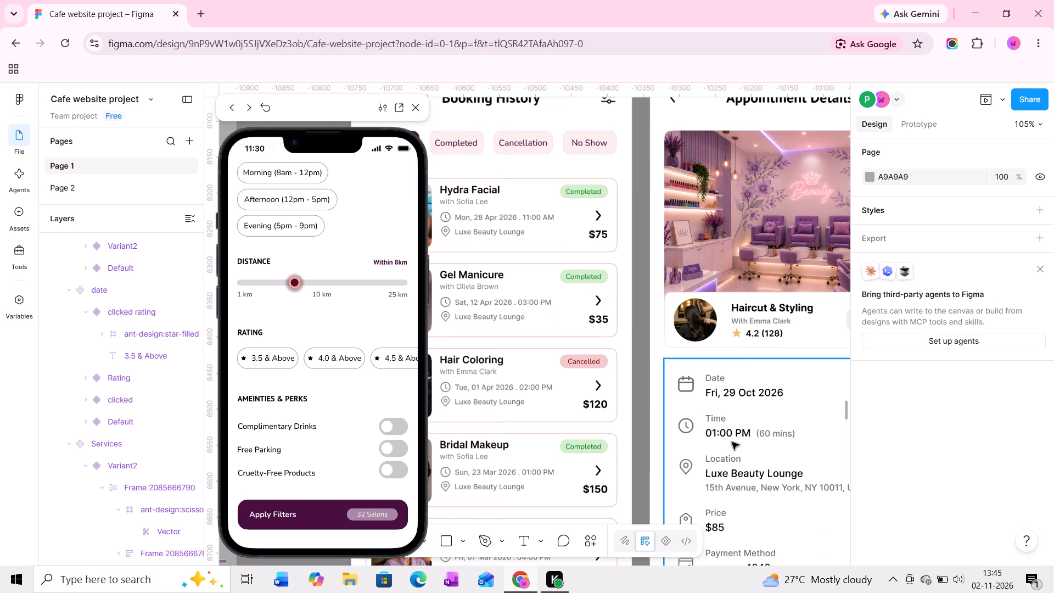
middle_click_drag(732, 442, 680, 393)
middle_click_drag(767, 424, 681, 388)
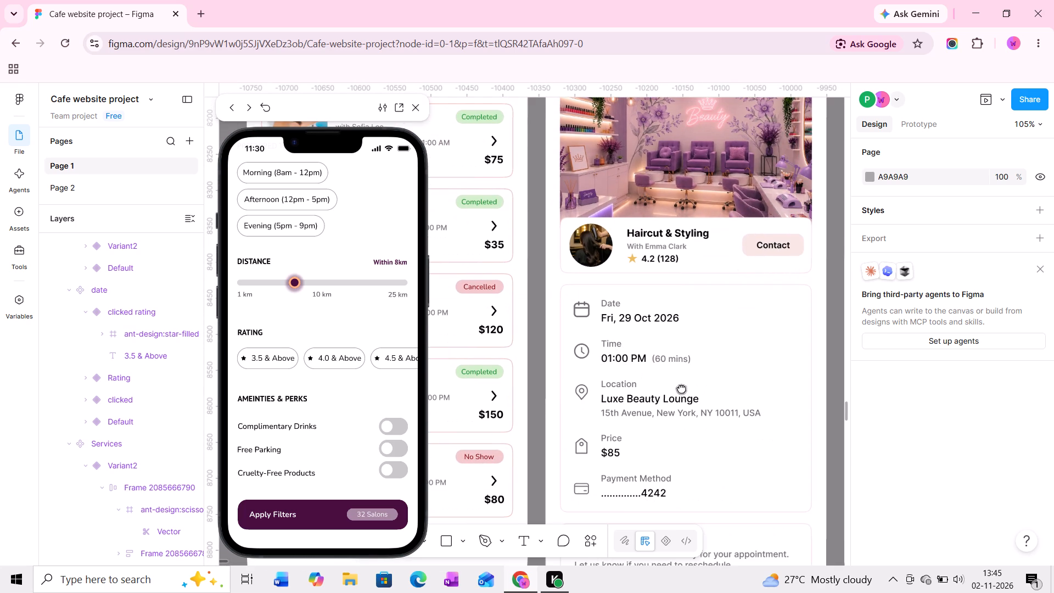
middle_click_drag(738, 402, 699, 315)
middle_click_drag(728, 355, 650, 338)
middle_click_drag(711, 317, 710, 317)
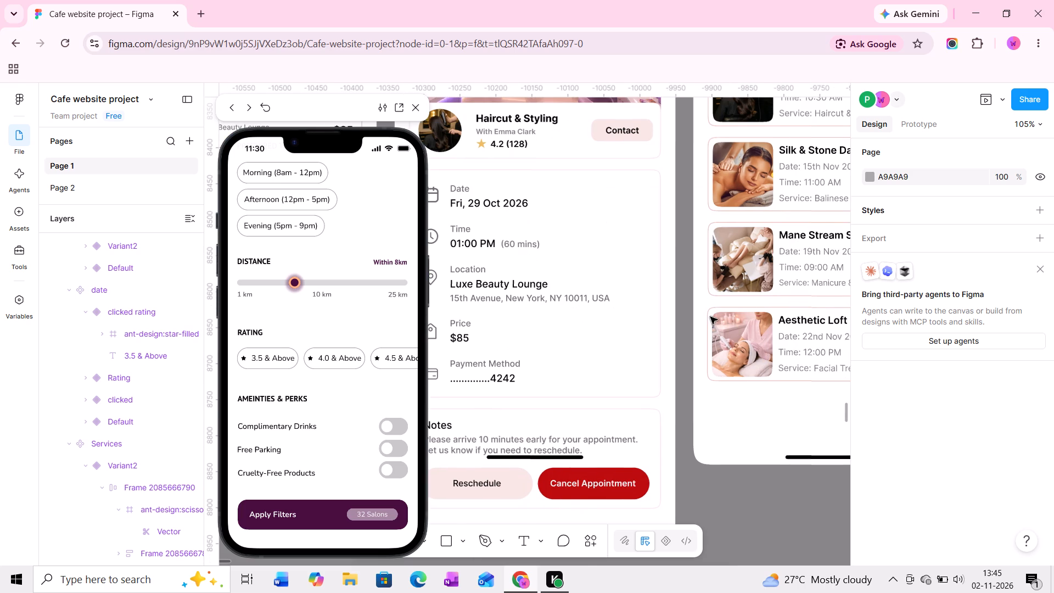
middle_click_drag(710, 317, 587, 351)
middle_click_drag(653, 298, 586, 401)
middle_click_drag(621, 344, 619, 353)
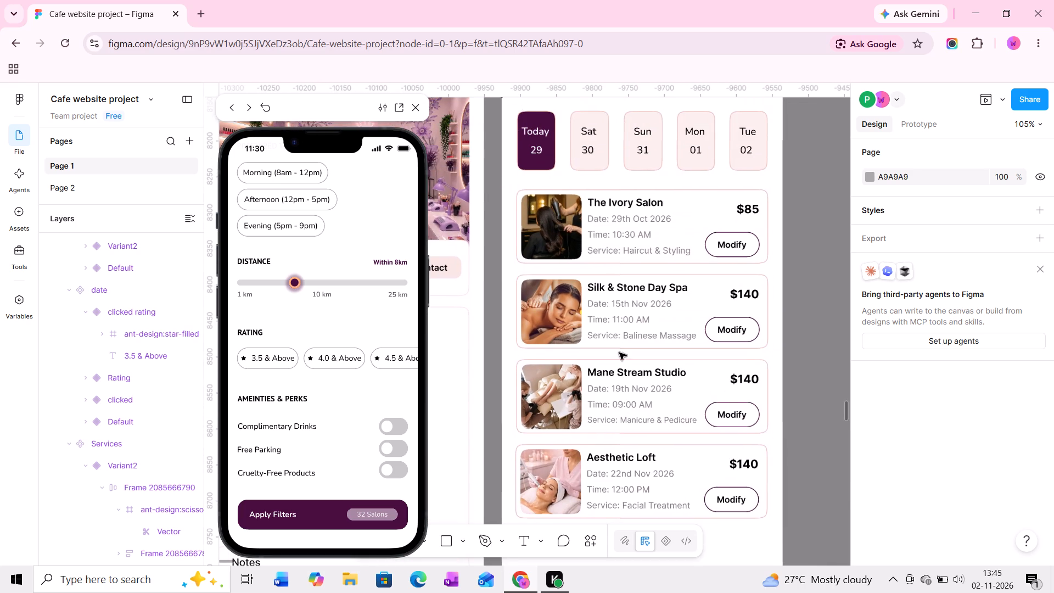
middle_click_drag(619, 353, 608, 381)
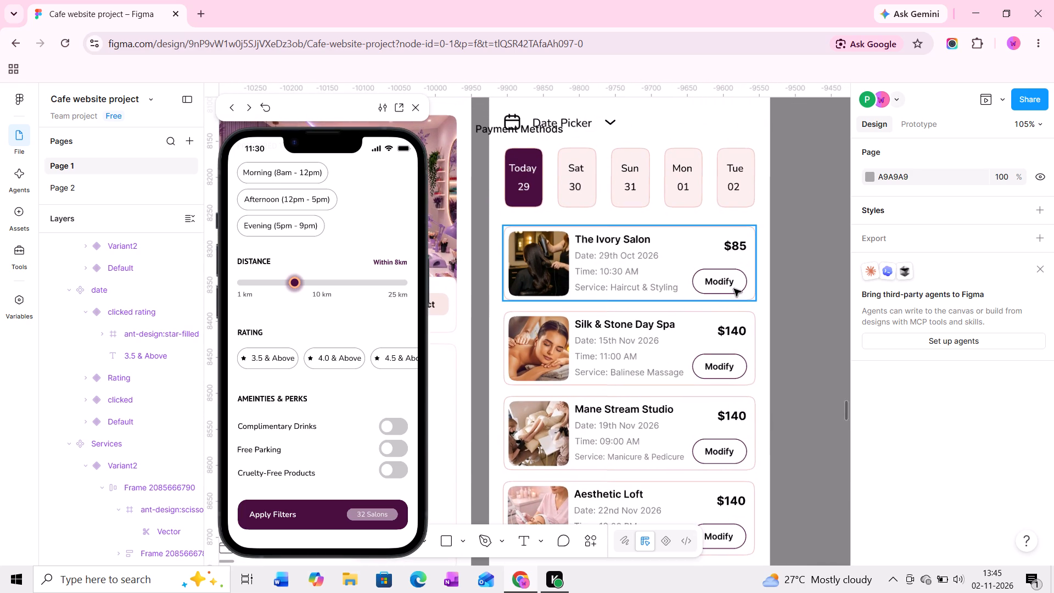
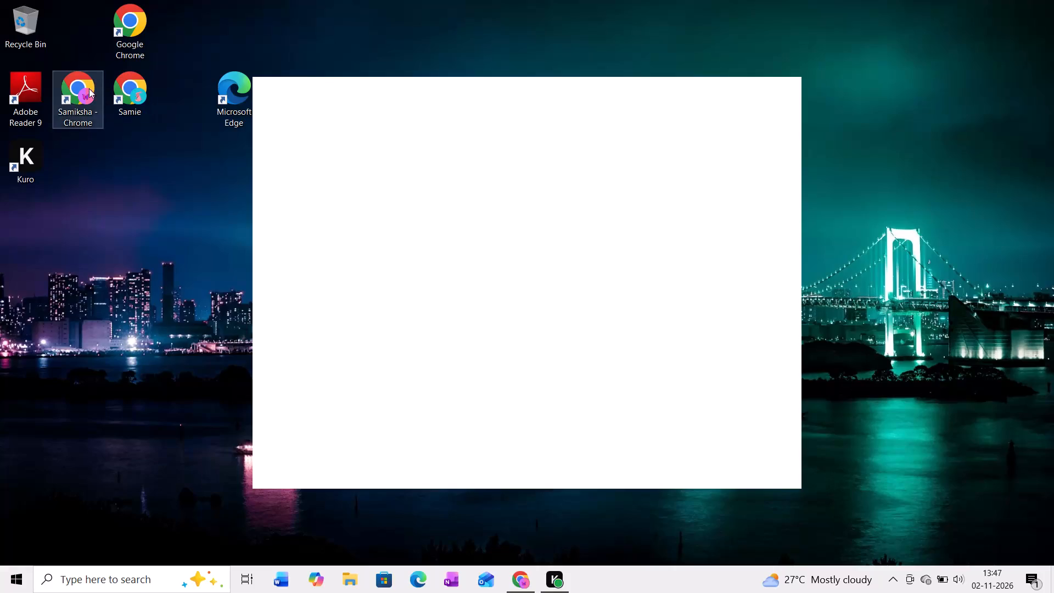
Switch to Chrome by launching a browser window from the desktop shortcut of the profile with the pink avatar.
left_click(74, 88)
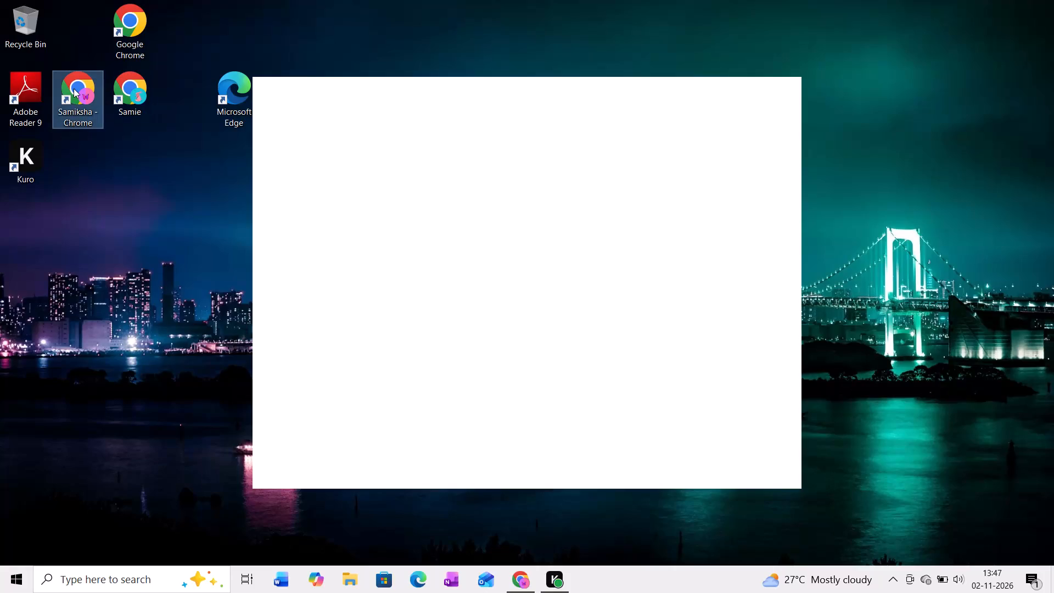
double_click(74, 88)
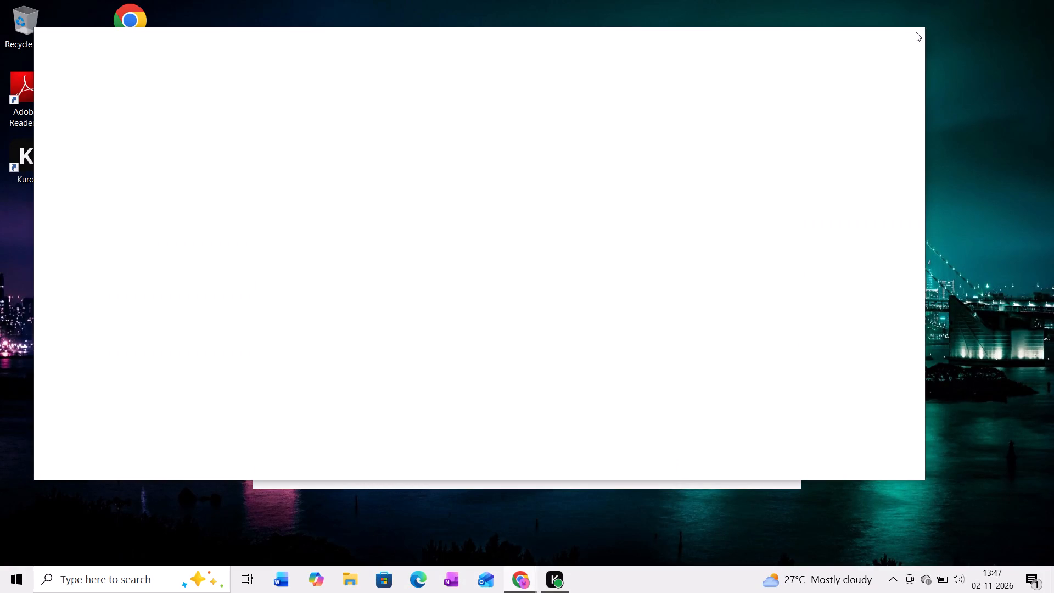
left_click(909, 32)
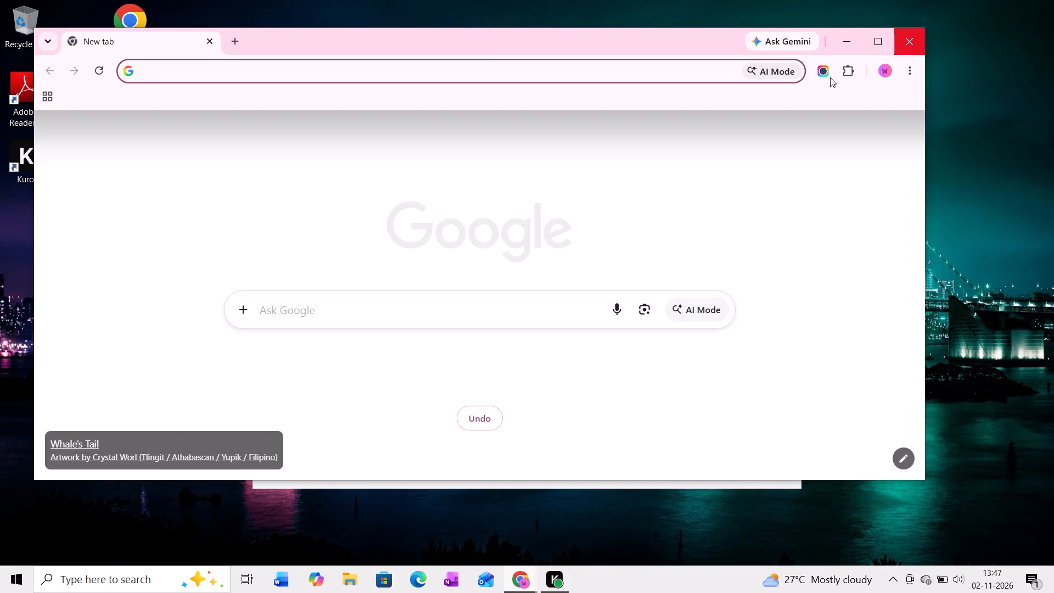
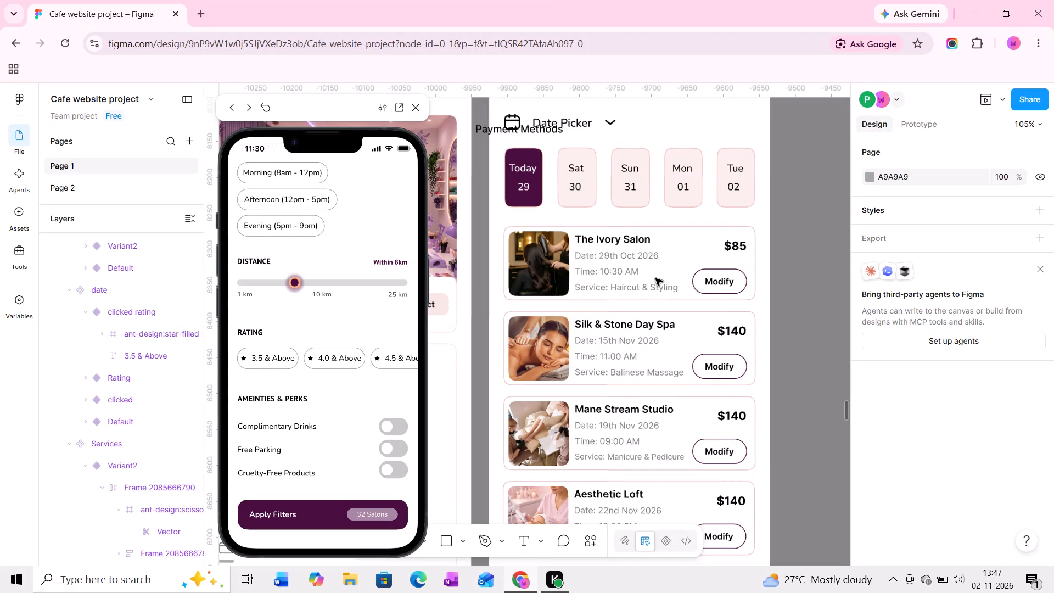
Select the Upcoming Bookings frame and close the open Filter screen preview.
scroll(655, 281, "down", 7, "ctrl")
middle_click_drag(651, 289, 651, 327)
scroll(651, 327, "down", 3, "ctrl")
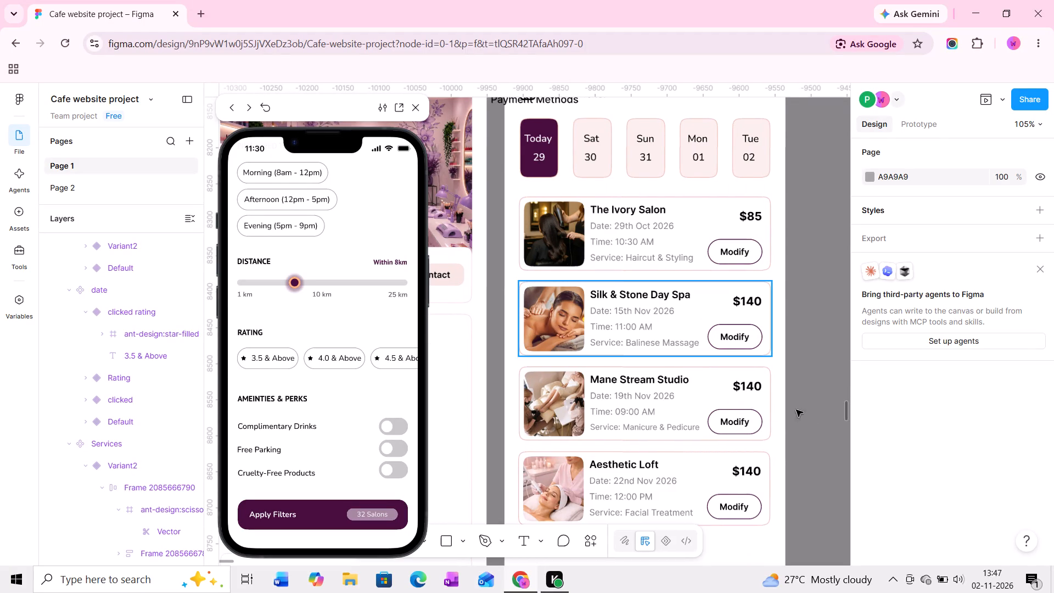
scroll(719, 371, "down", 4, "ctrl")
middle_click_drag(712, 313, 710, 327)
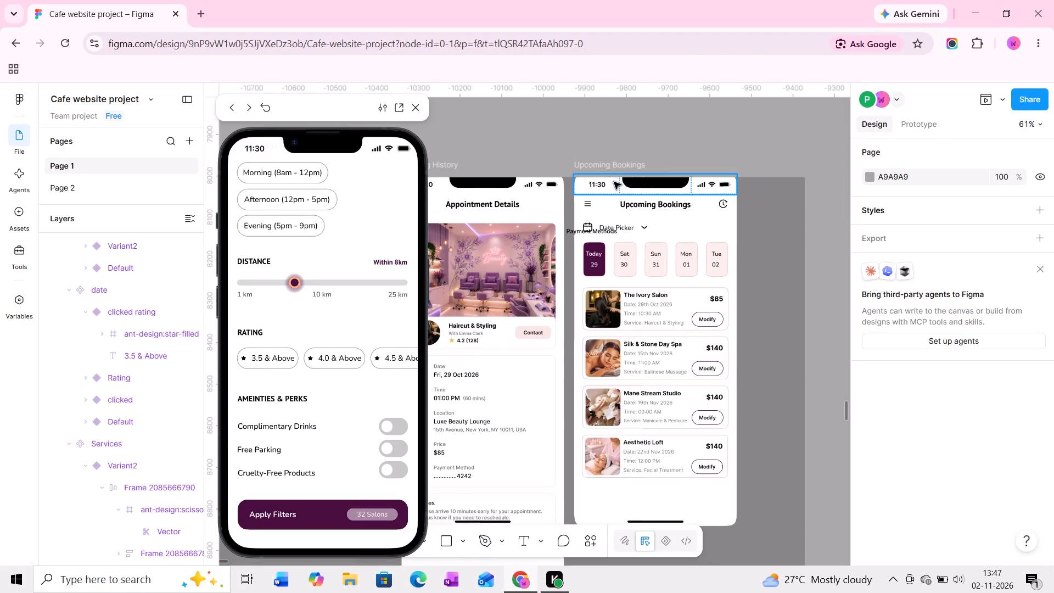
left_click(614, 166)
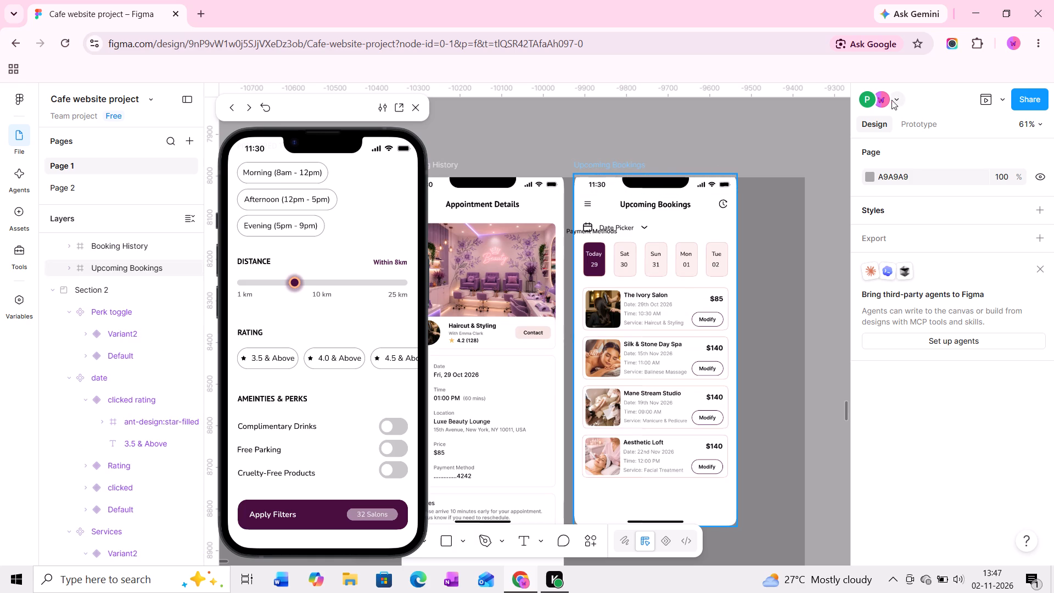
left_click(590, 161)
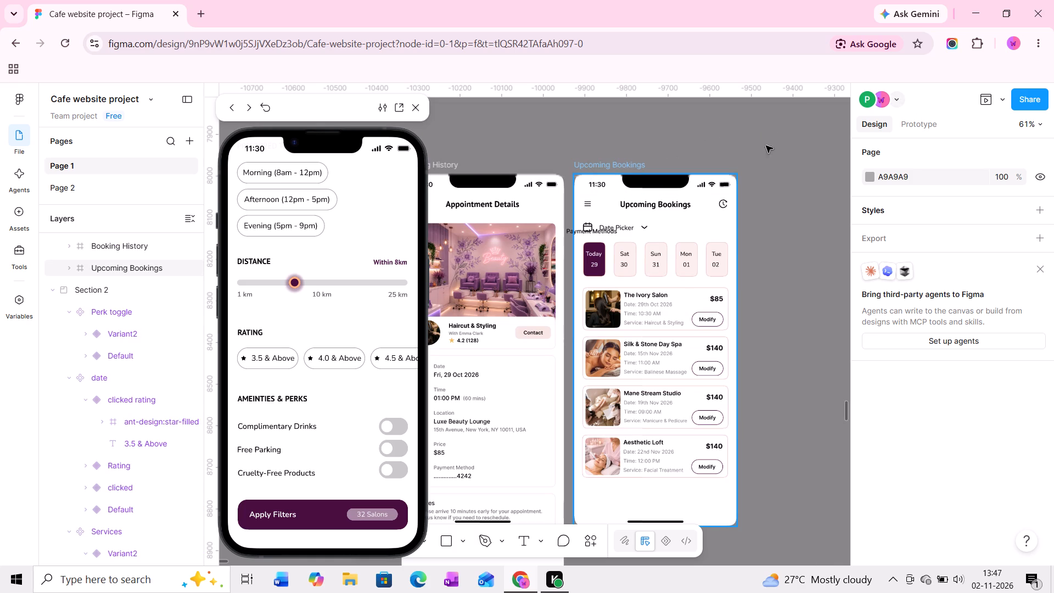
left_click(1003, 103)
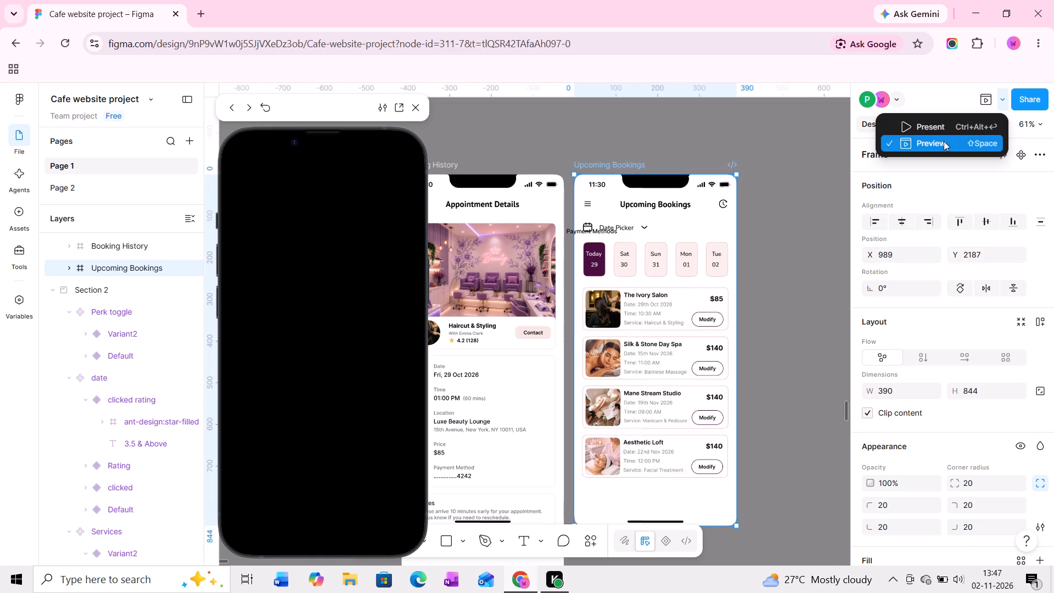
left_click(944, 141)
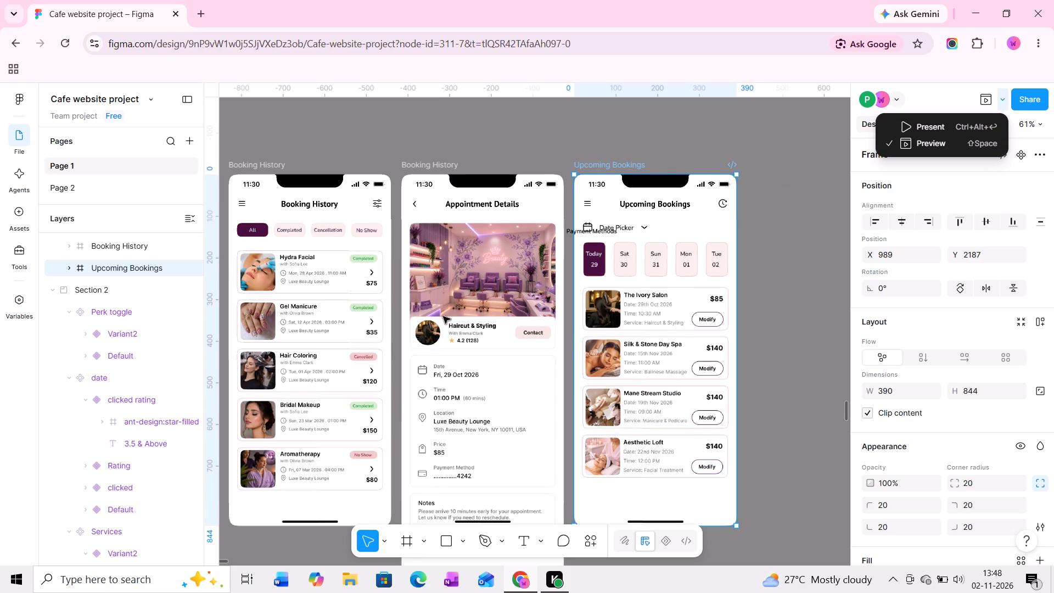
Open the inline prototype preview for the Upcoming Bookings frame.
scroll(340, 348, "down", 1)
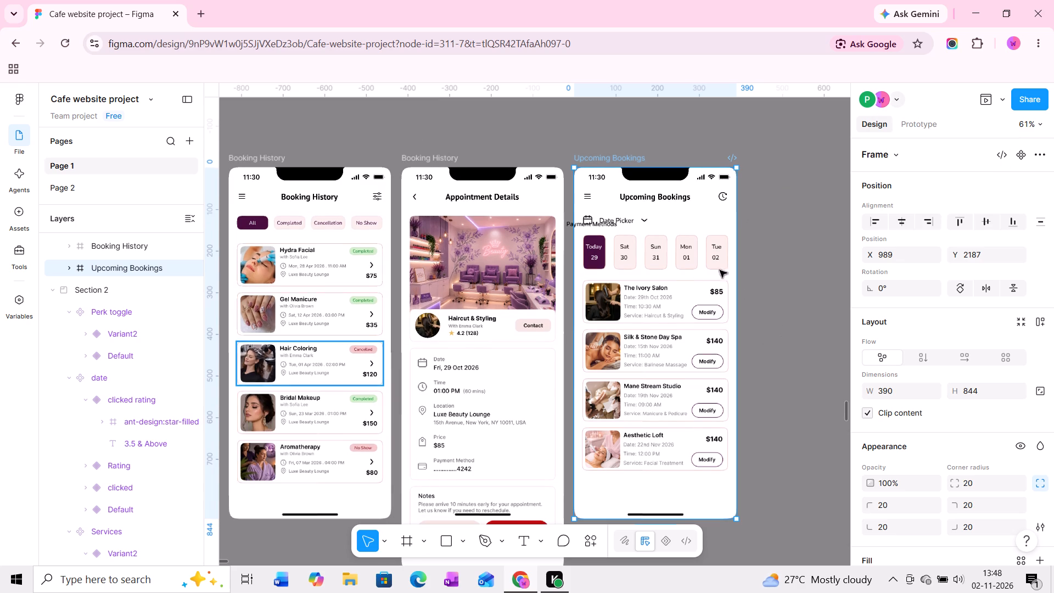
left_click(628, 158)
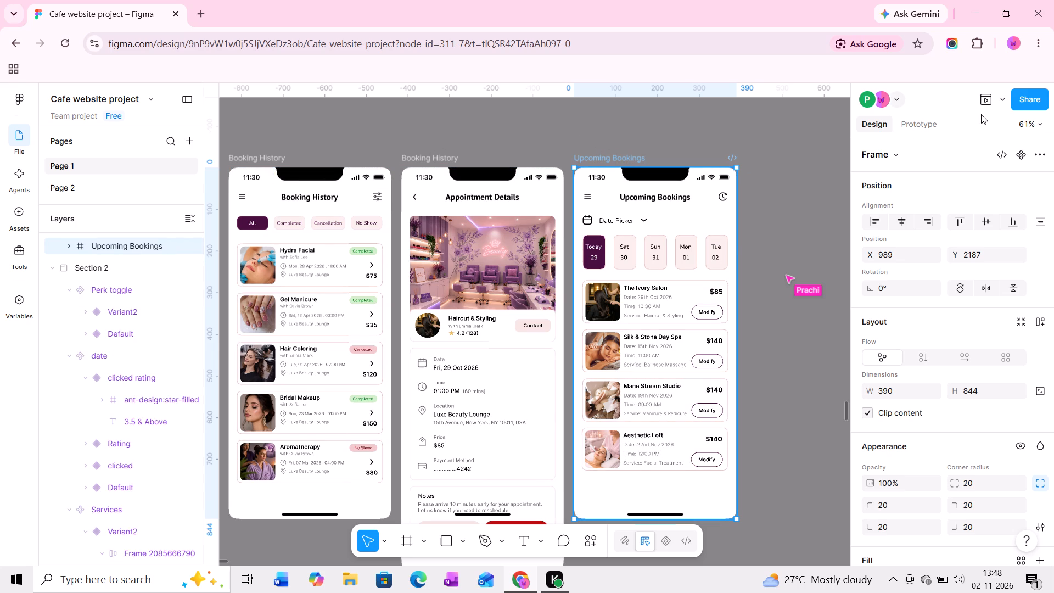
left_click(1003, 99)
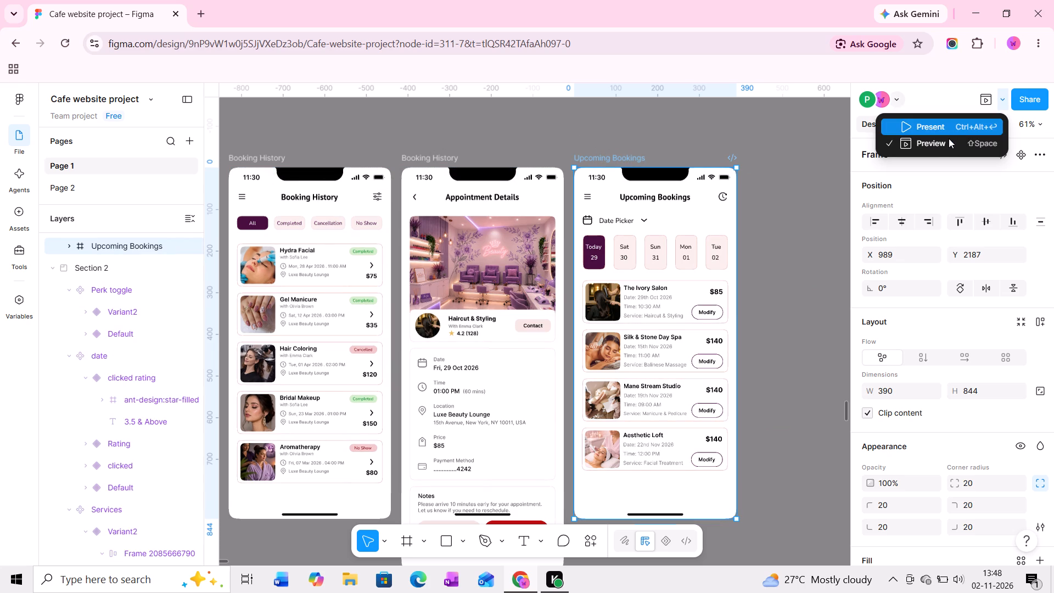
left_click(948, 140)
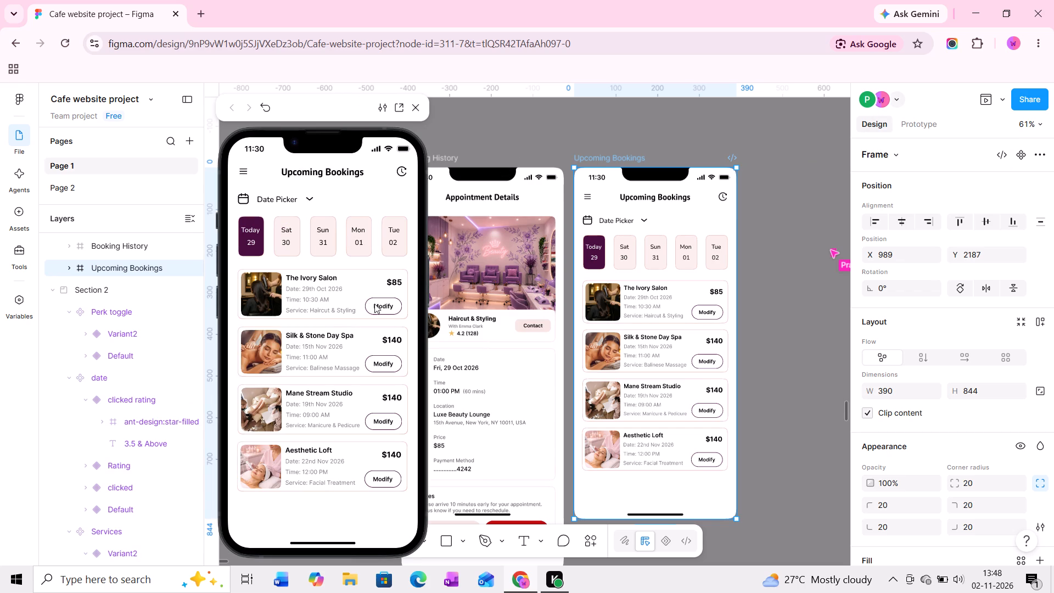
Test the Modify button on The Ivory Salon booking card in the Upcoming Bookings preview.
left_click(384, 307)
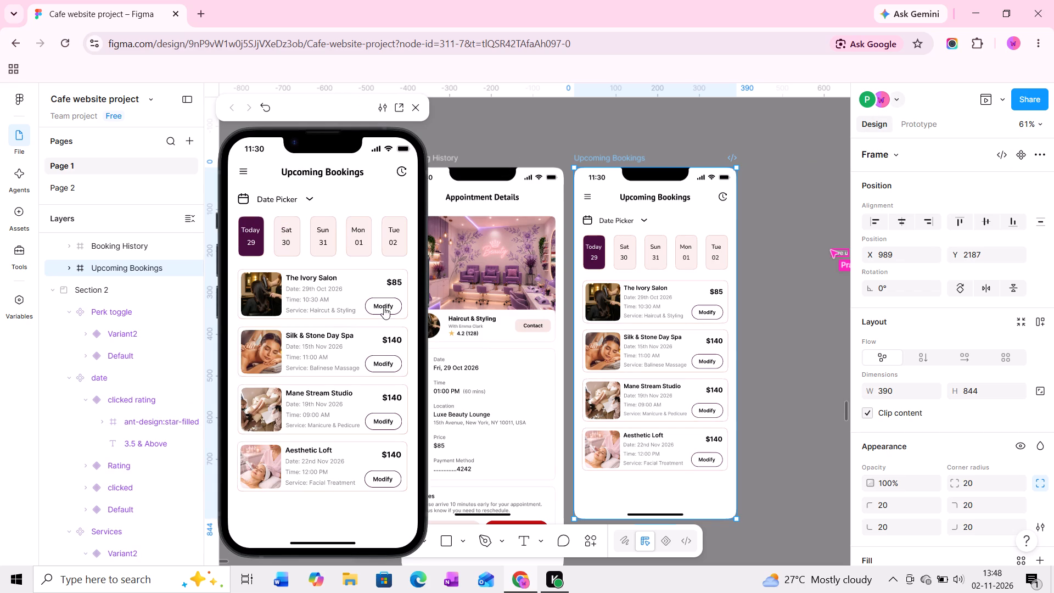
left_click(385, 304)
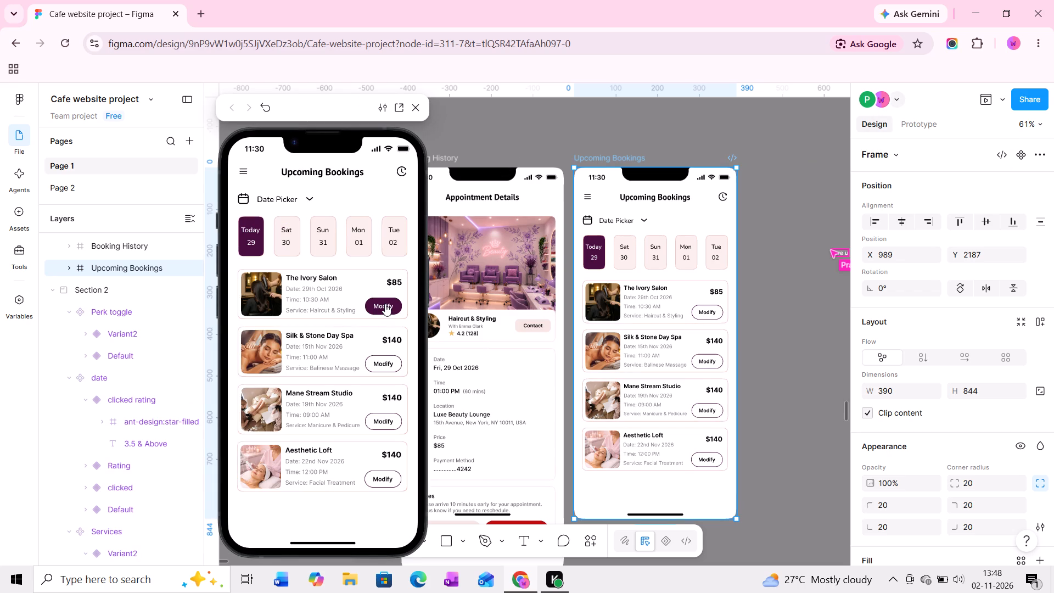
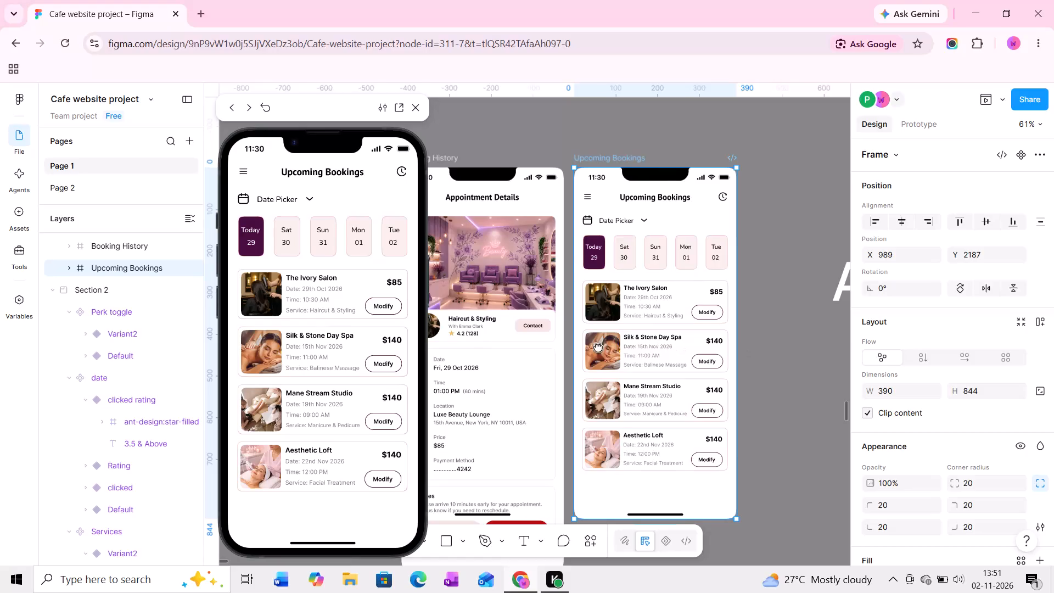
Read the large text note placed beside the teammate's Upcoming Bookings frame.
middle_click_drag(607, 343, 610, 343)
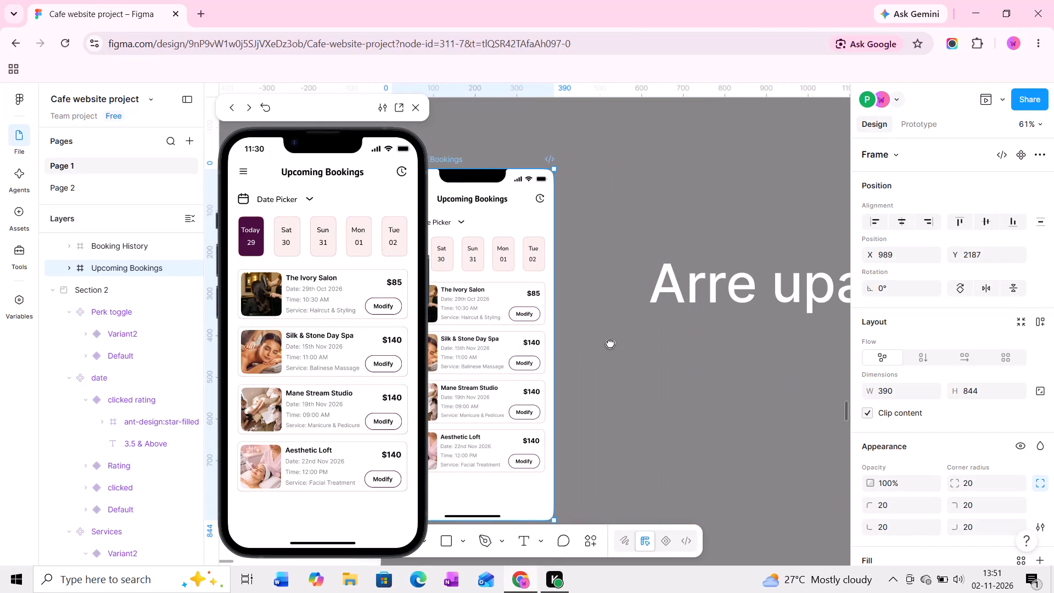
middle_click_drag(610, 343, 536, 342)
middle_click_drag(614, 341, 527, 340)
middle_click_drag(632, 339, 494, 337)
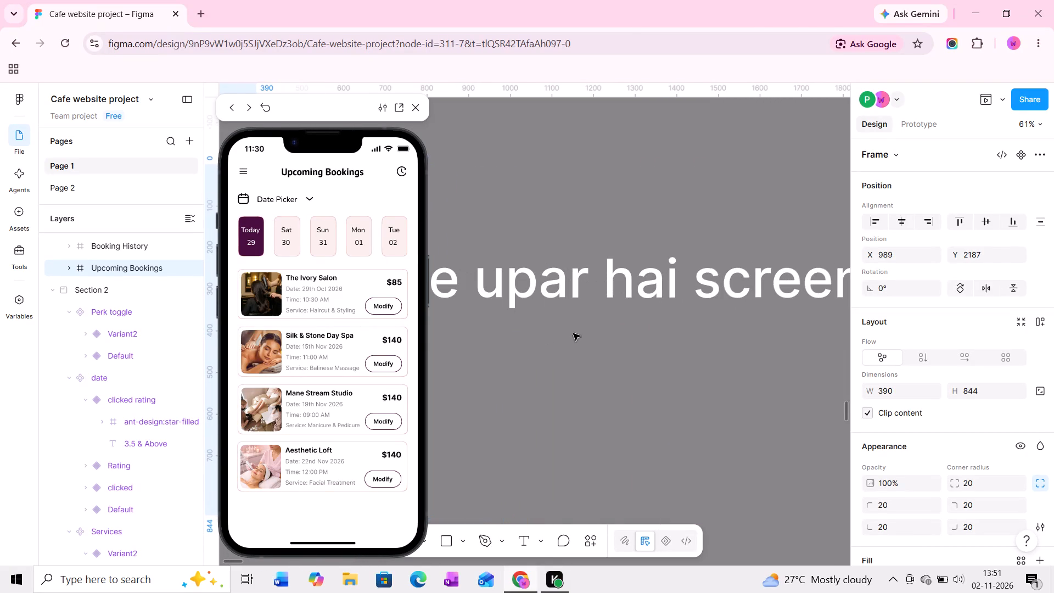
middle_click_drag(575, 332, 457, 331)
middle_click_drag(616, 330, 755, 337)
middle_click_drag(605, 335, 836, 331)
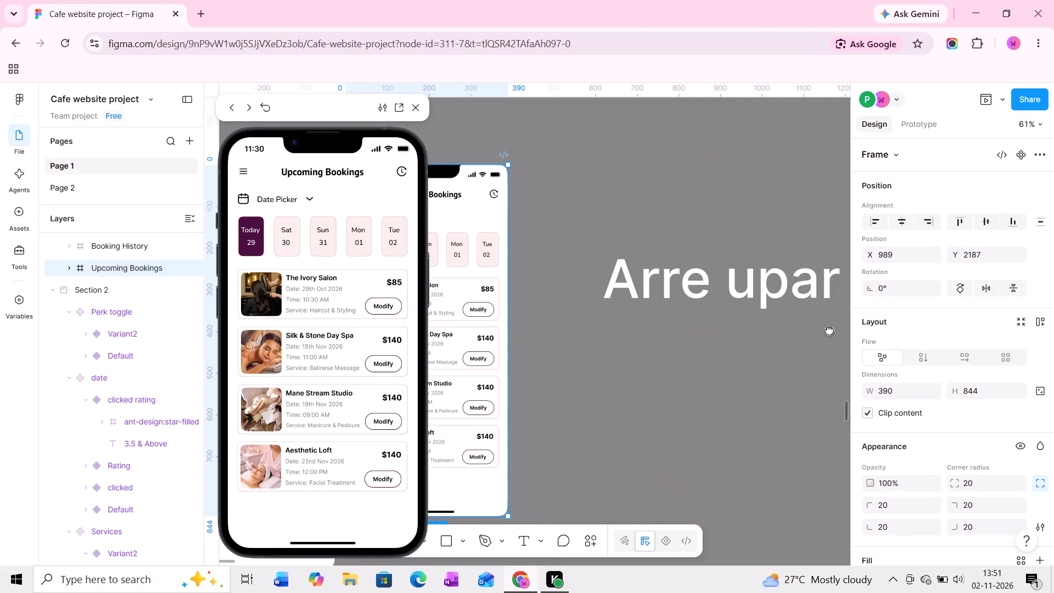
middle_click_drag(698, 328, 823, 331)
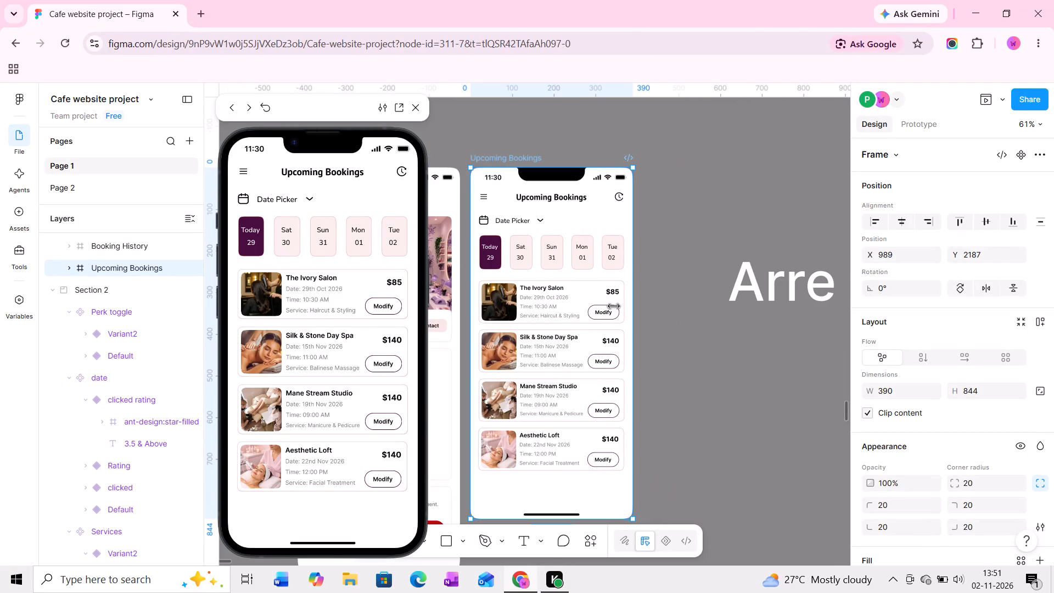
Locate the row of app screens in the dark section above the teammate's section.
scroll(594, 300, "down", 17, "ctrl")
scroll(593, 280, "down", 10, "ctrl")
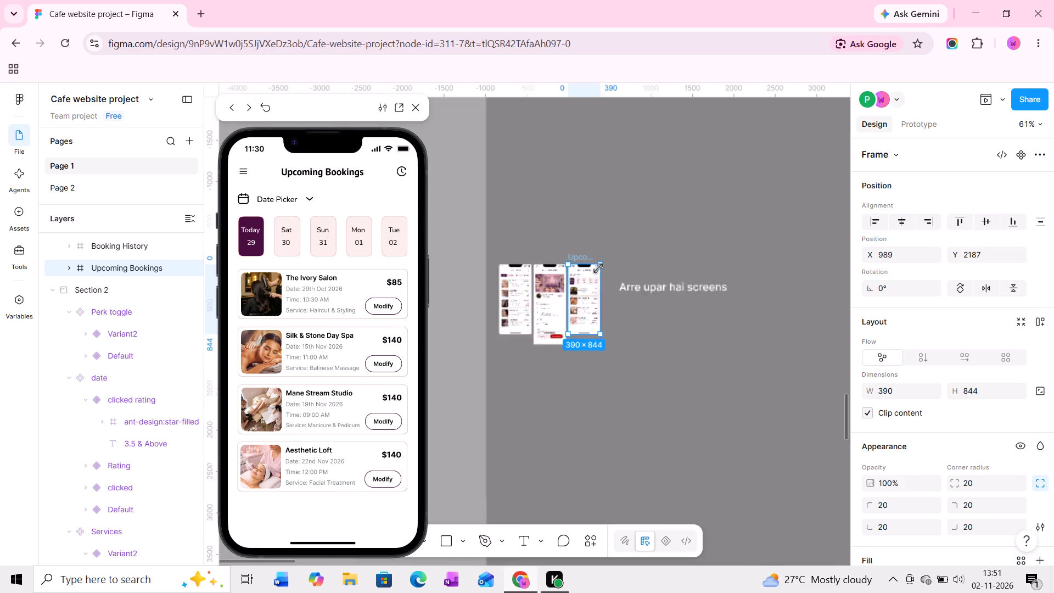
middle_click_drag(609, 239, 645, 397, "ctrl")
middle_click_drag(625, 326, 679, 410)
middle_click_drag(683, 312, 625, 428)
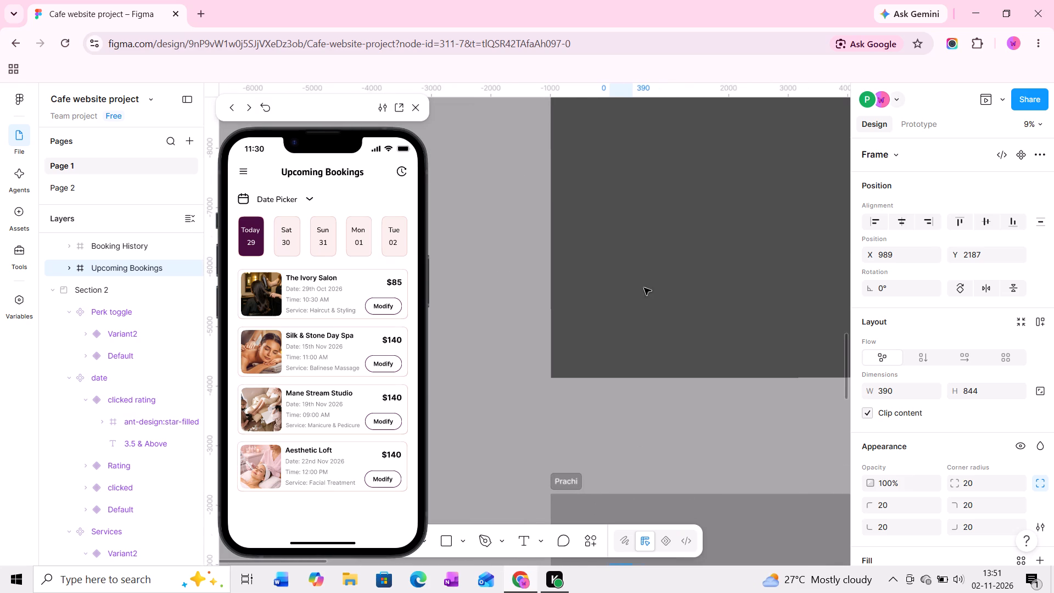
middle_click_drag(644, 288, 595, 432)
middle_click_drag(619, 241, 578, 419)
middle_click_drag(605, 234, 602, 415)
middle_click_drag(619, 255, 616, 290)
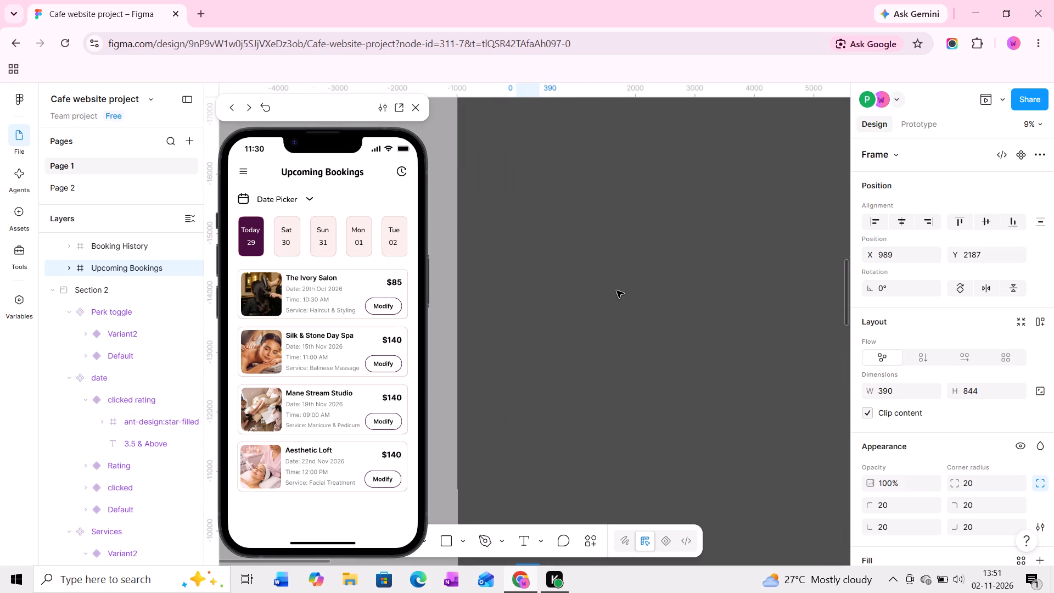
middle_click_drag(616, 290, 594, 426)
scroll(595, 421, "down", 8, "ctrl")
middle_click_drag(641, 355, 531, 401)
scroll(521, 392, "down", 4, "ctrl")
middle_click_drag(521, 387, 536, 387)
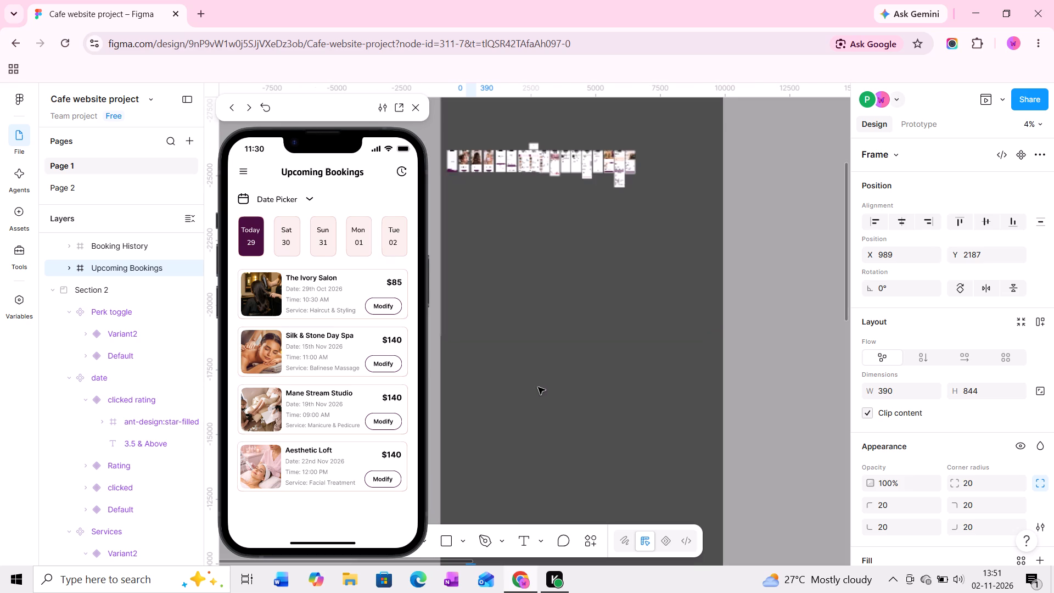
middle_click_drag(542, 361, 566, 396)
middle_click_drag(549, 311, 594, 382)
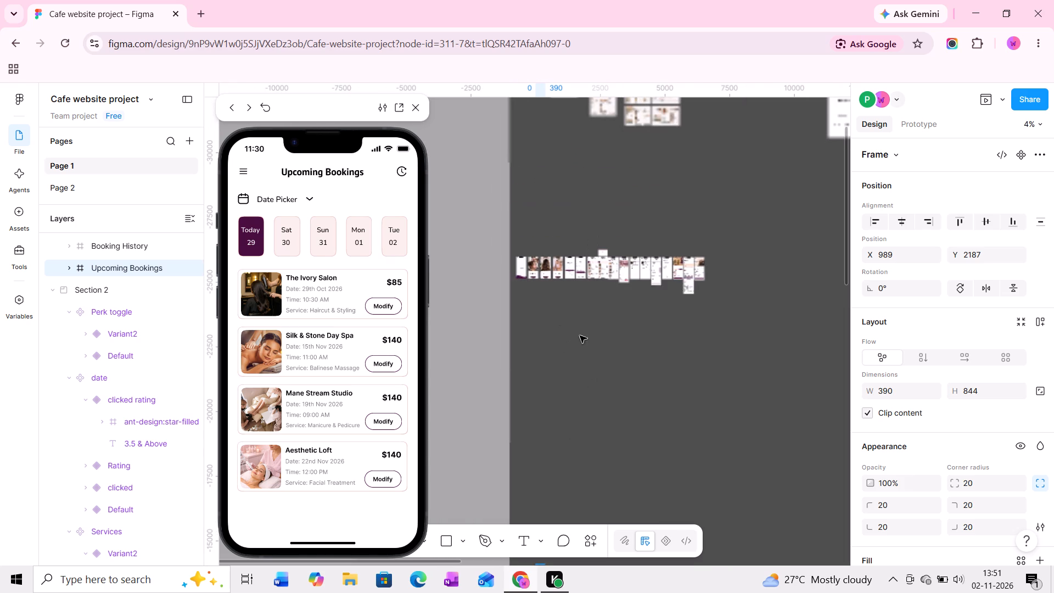
Examine the Upcoming Bookings, November calendar and Booking History screens in the upper section's row.
scroll(565, 269, "up", 20, "ctrl")
scroll(565, 269, "up", 1, "ctrl")
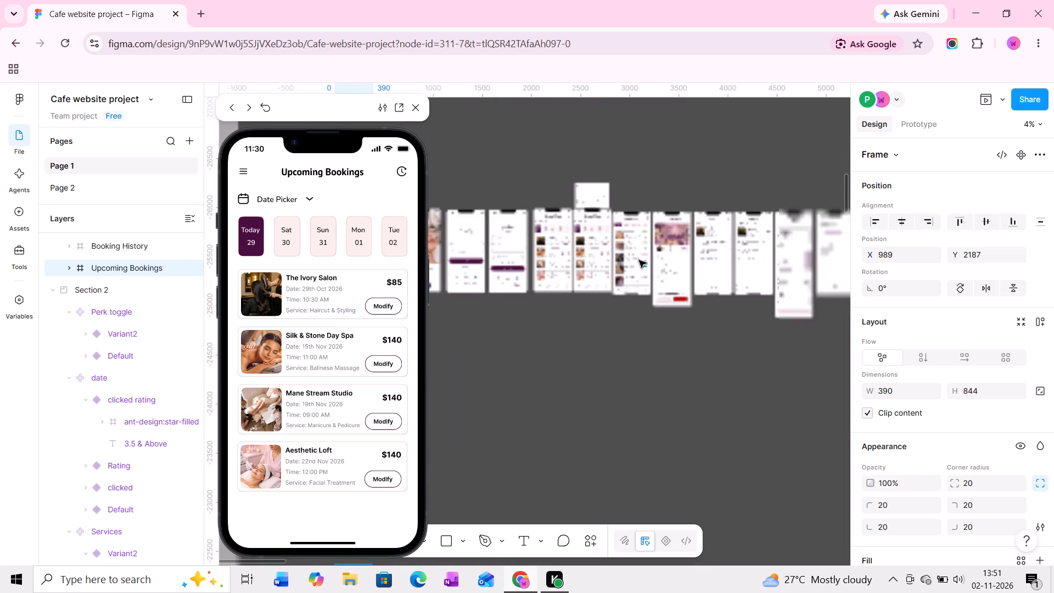
scroll(639, 260, "up", 2, "ctrl")
middle_click_drag(633, 264, 601, 302)
scroll(603, 281, "up", 12, "ctrl")
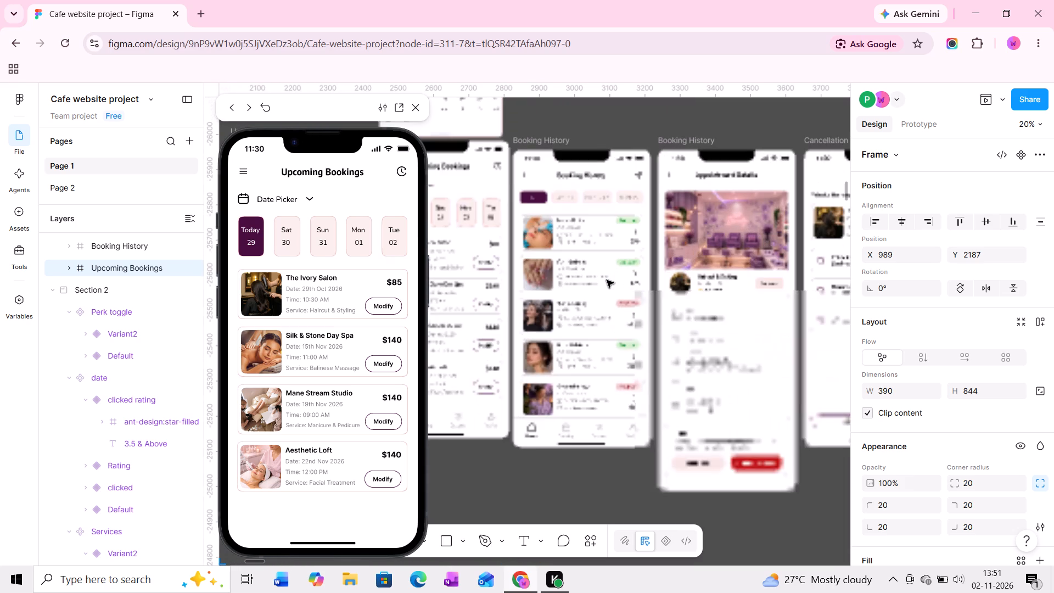
scroll(607, 280, "up", 5, "ctrl")
middle_click_drag(612, 280, 596, 279)
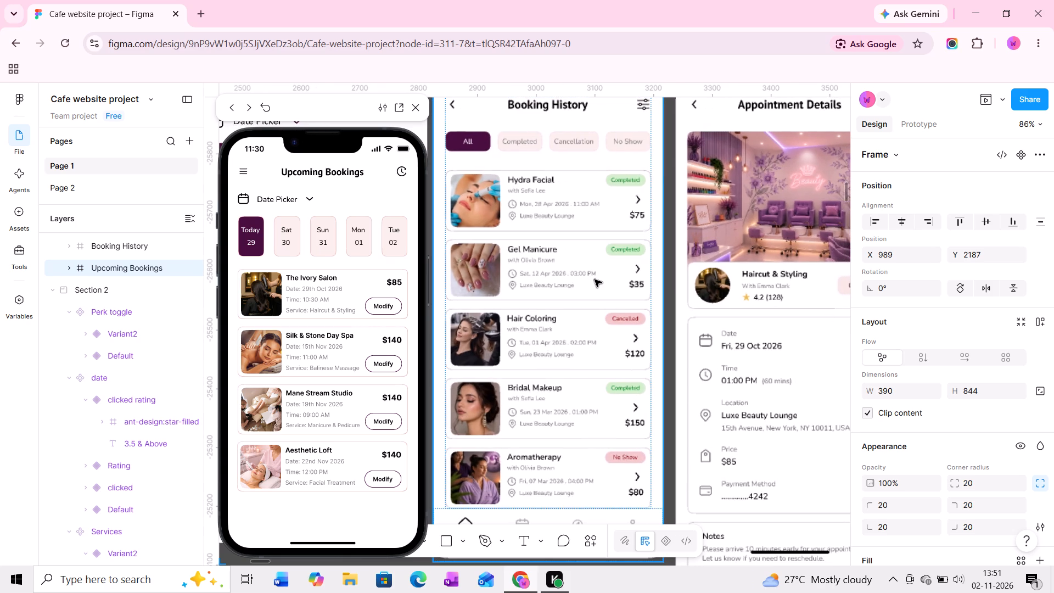
middle_click_drag(582, 278, 766, 301)
scroll(624, 294, "down", 3, "ctrl")
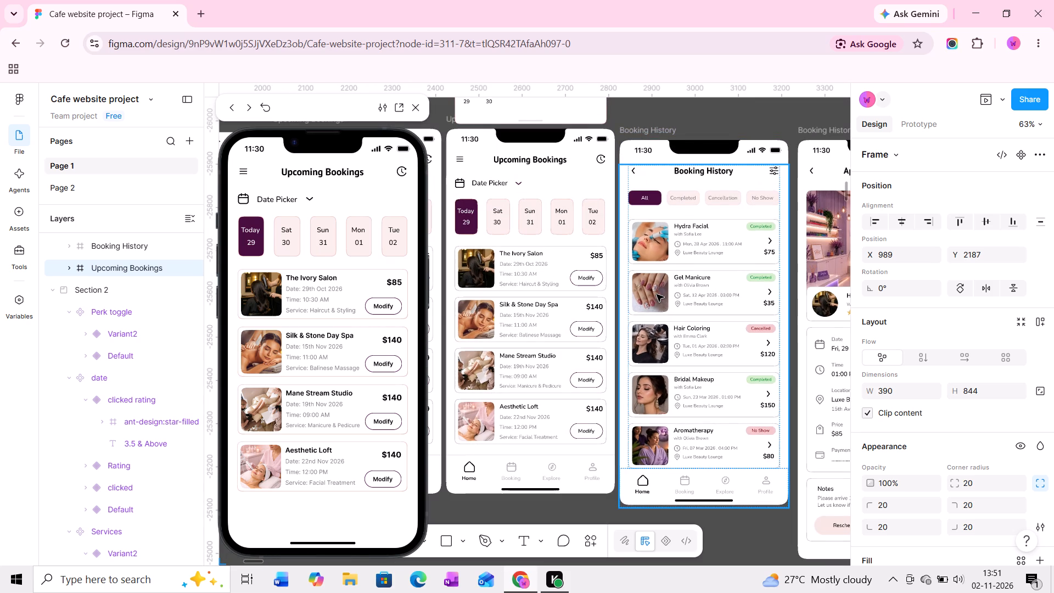
scroll(656, 294, "down", 3, "ctrl")
middle_click_drag(624, 294, 699, 305)
scroll(531, 294, "up", 4, "ctrl")
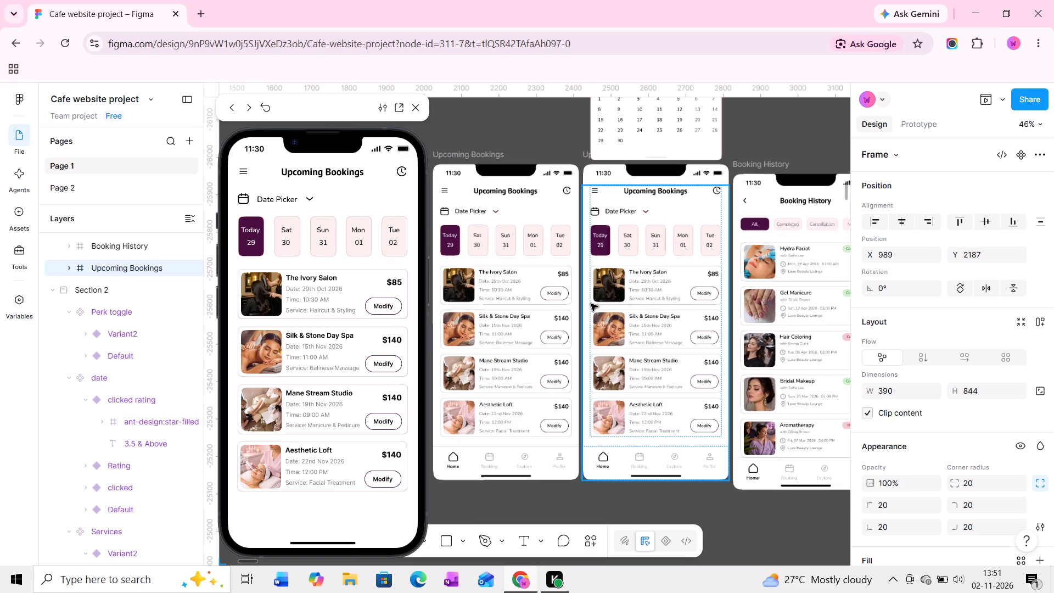
middle_click_drag(591, 304, 565, 423)
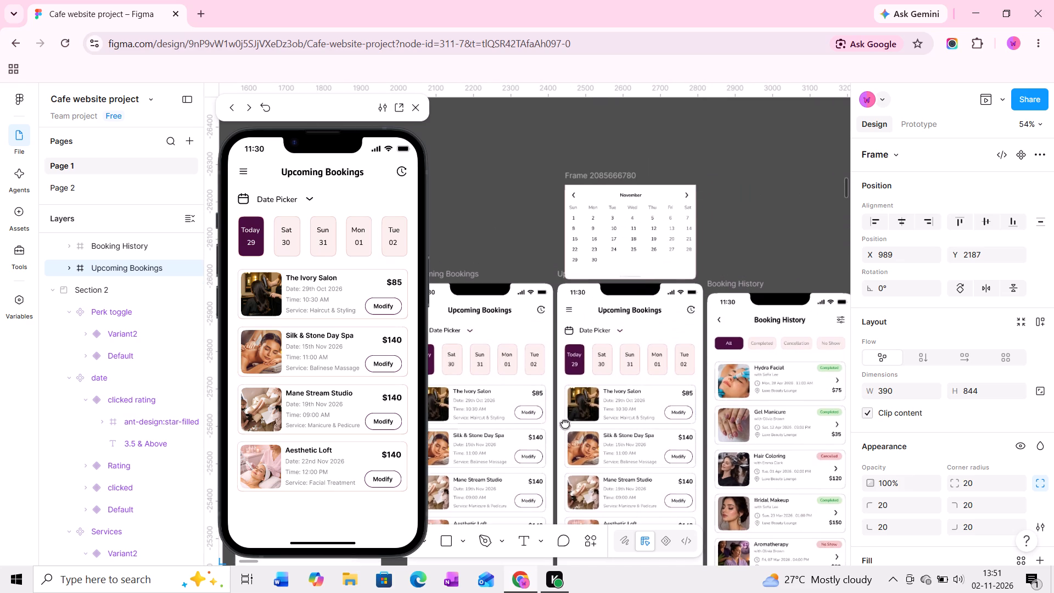
middle_click_drag(567, 417, 579, 400)
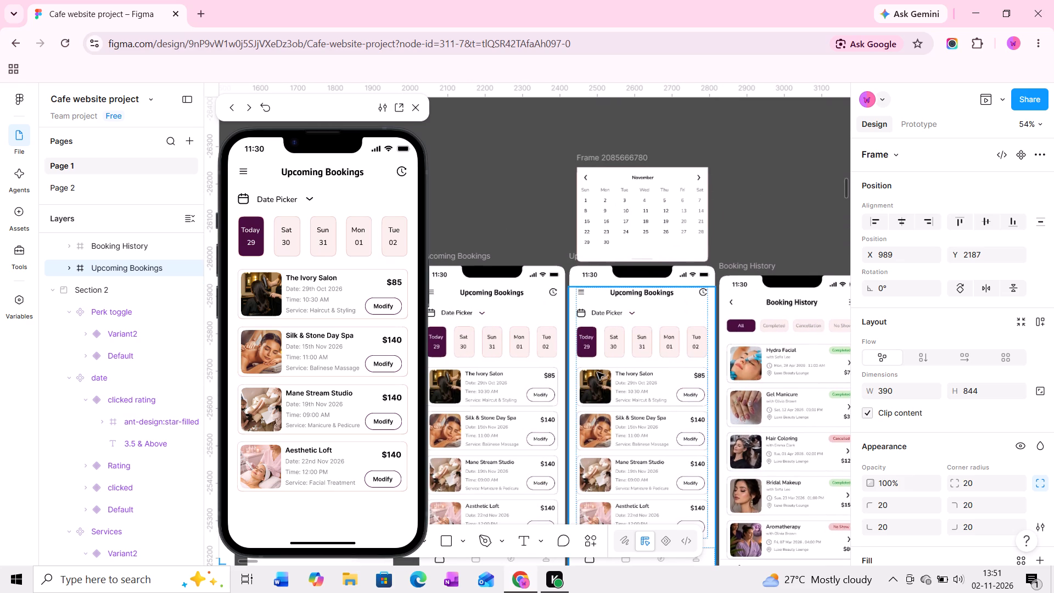
middle_click_drag(597, 372, 614, 346)
middle_click_drag(613, 377, 623, 356)
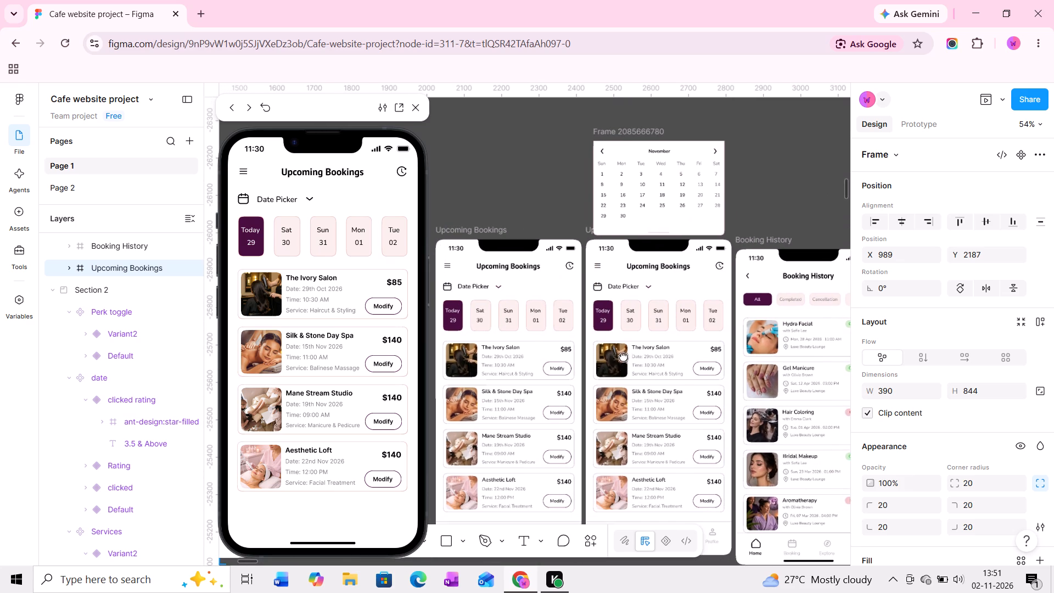
middle_click_drag(623, 356, 653, 310)
middle_click_drag(613, 344, 697, 342)
middle_click_drag(655, 340, 677, 340)
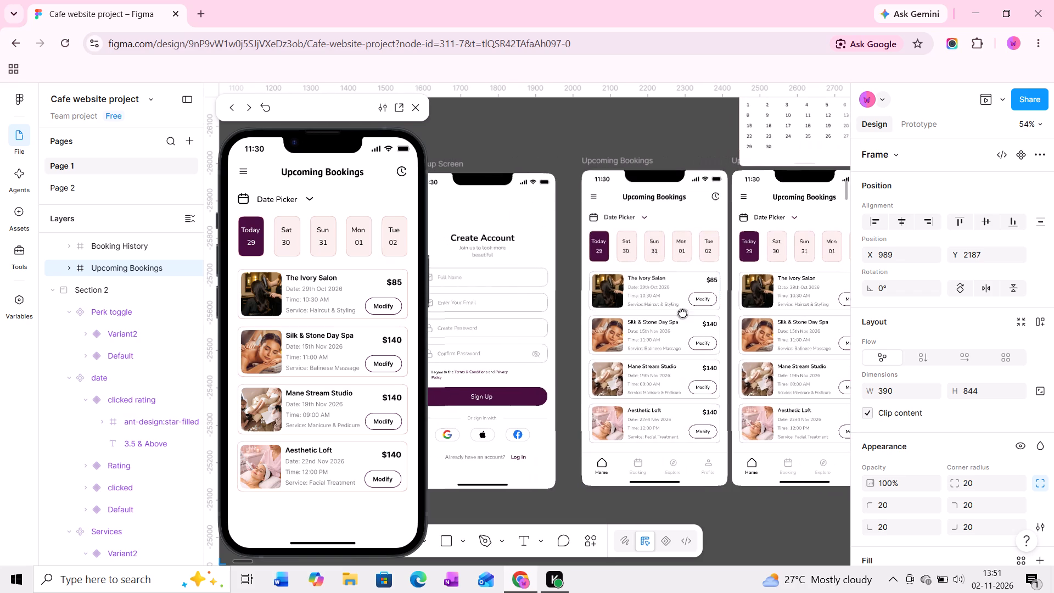
Preview the Upcoming Bookings frame beside the sign-up screen and test the Modify button on The Ivory Salon card.
left_click(633, 160)
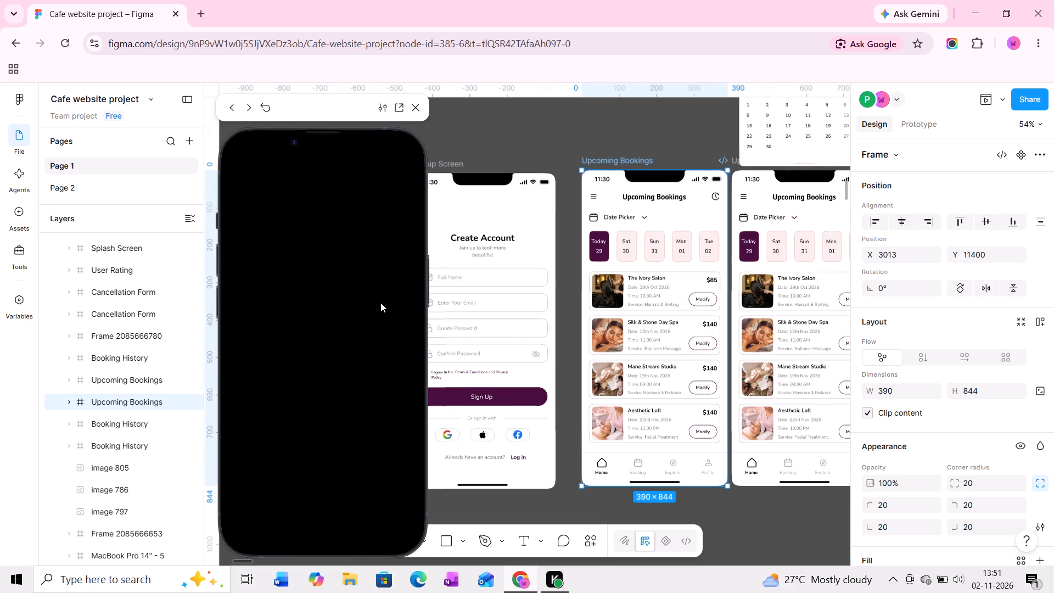
left_click(380, 303)
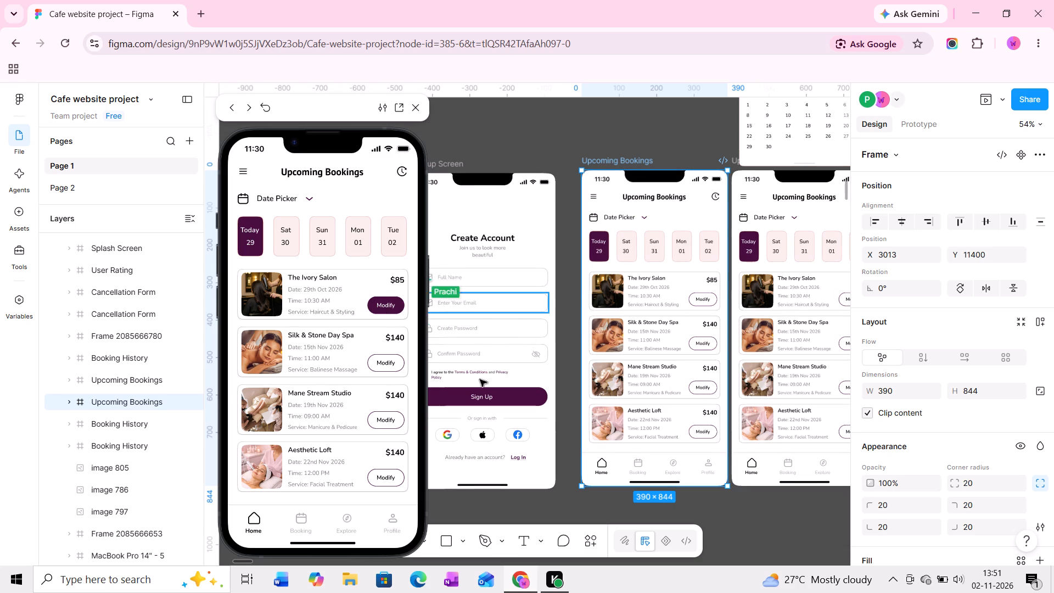
Preview the second Upcoming Bookings frame, below the November calendar, and test The Ivory Salon card's Modify button.
scroll(316, 432, "down", 2)
middle_click_drag(661, 381, 532, 384)
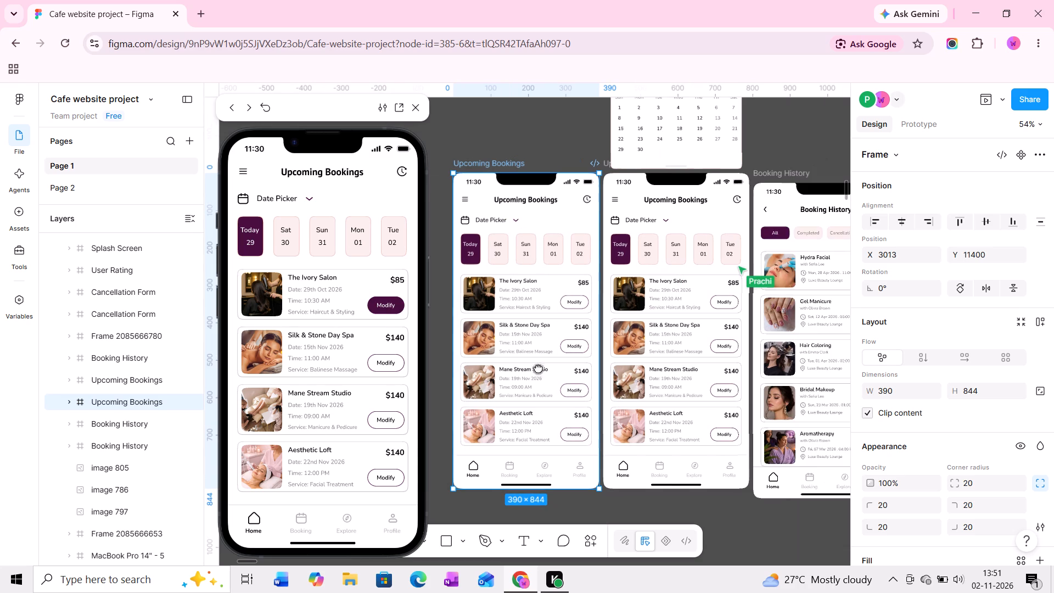
left_click(604, 161)
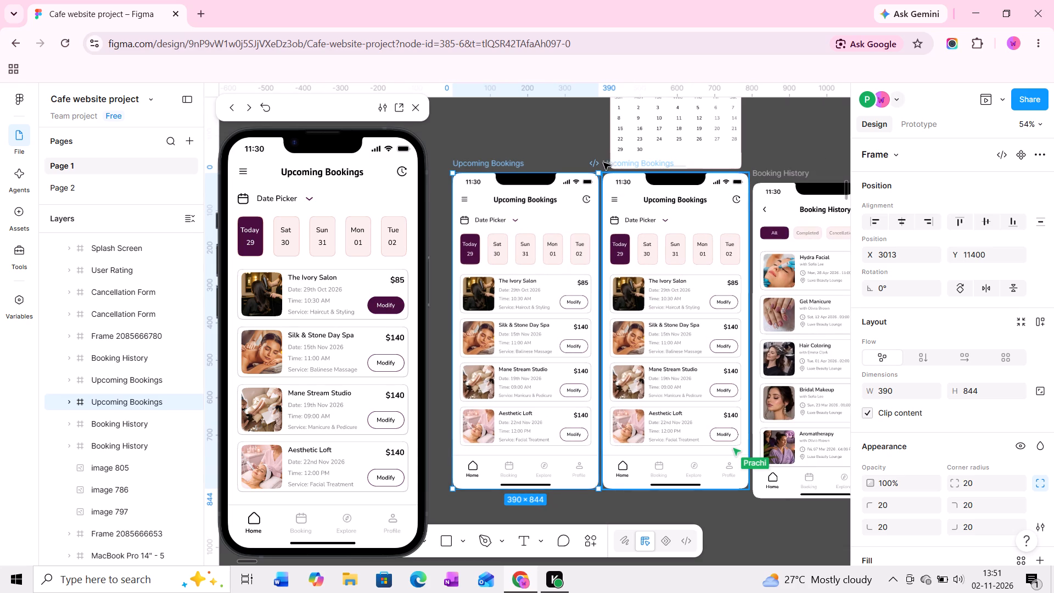
left_click(384, 301)
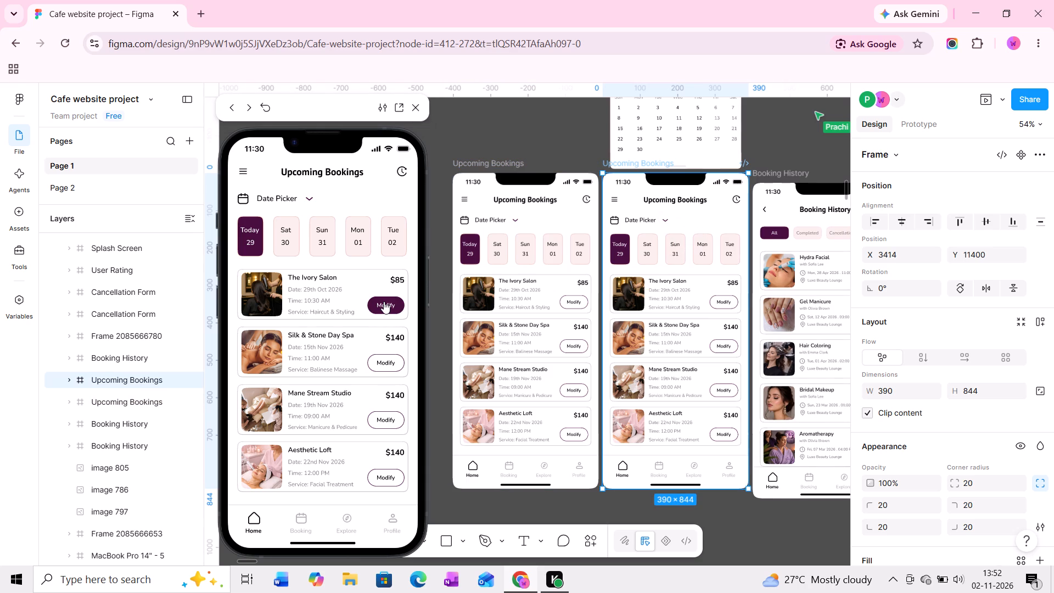
Examine the calendar, Booking History, Appointment Details and Cancellation Form screens that accompany the second Upcoming Bookings frame.
middle_click_drag(671, 288, 596, 382)
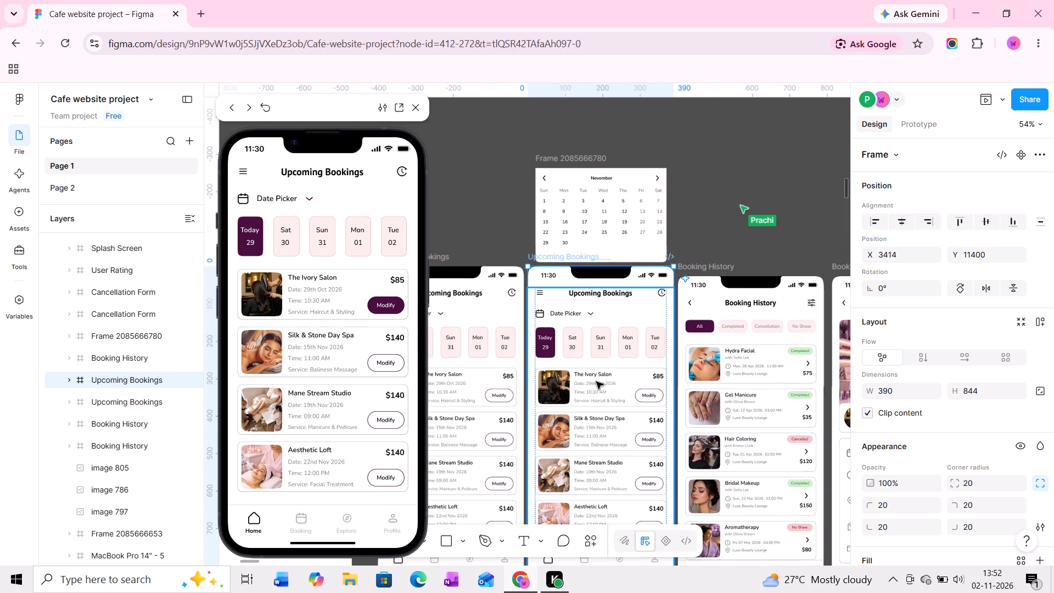
middle_click_drag(615, 396, 582, 331)
middle_click_drag(644, 349, 557, 344)
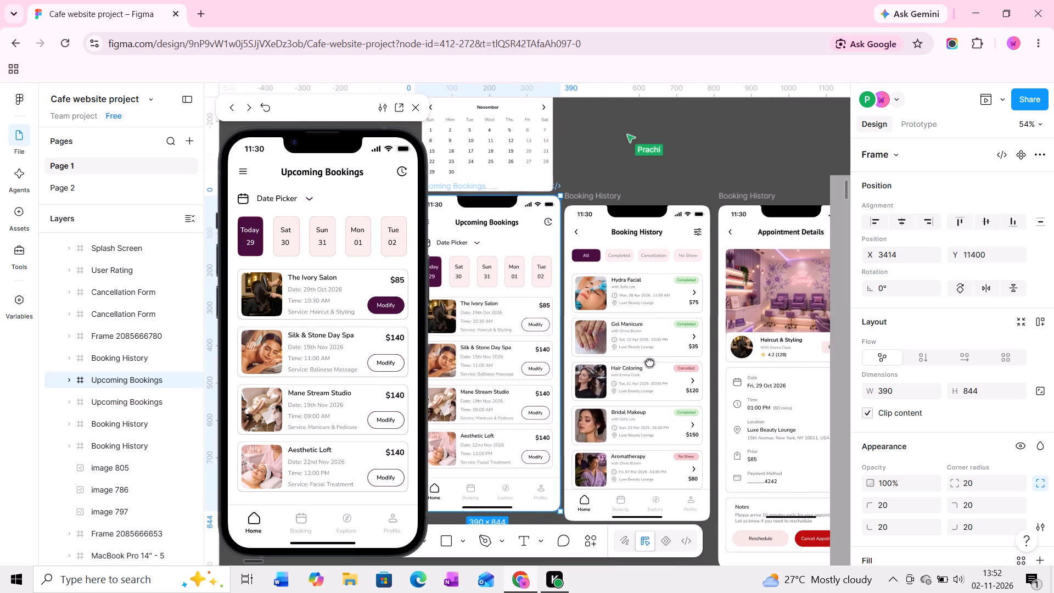
middle_click_drag(754, 368, 615, 348)
middle_click_drag(705, 358, 614, 353)
middle_click_drag(663, 361, 603, 359)
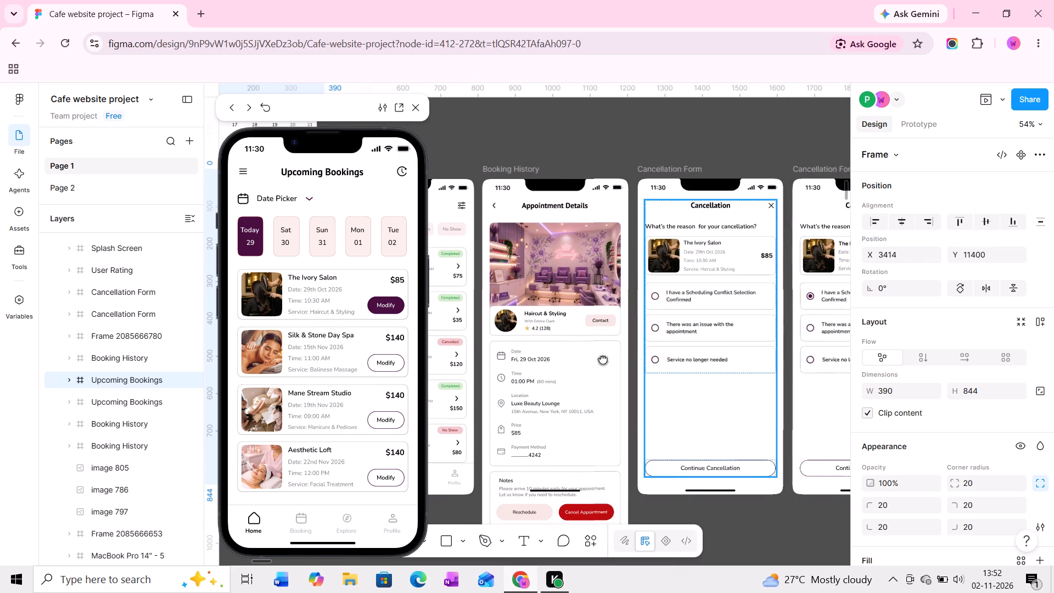
middle_click_drag(603, 359, 602, 359)
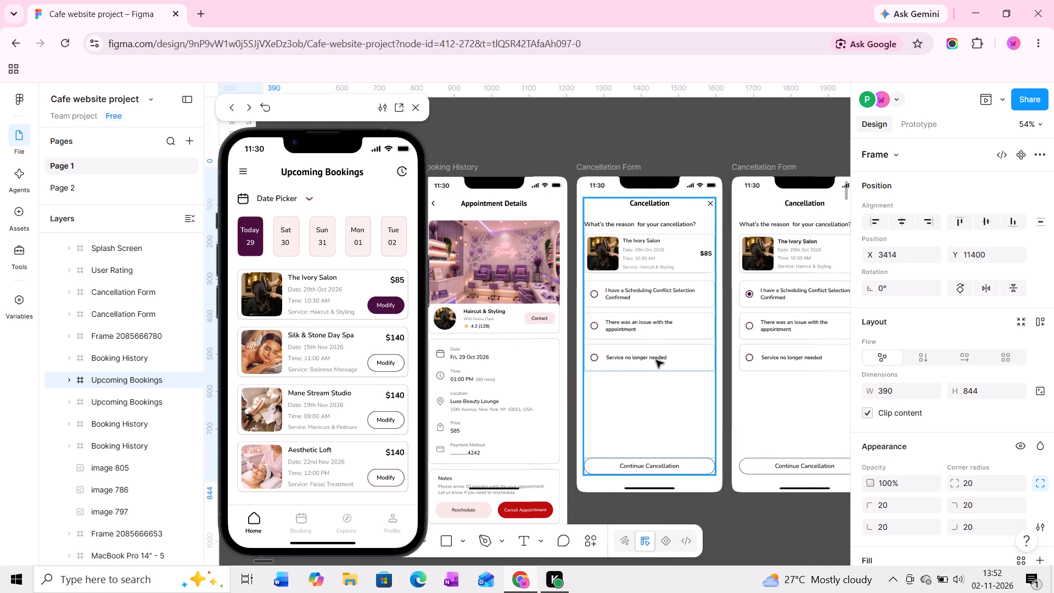
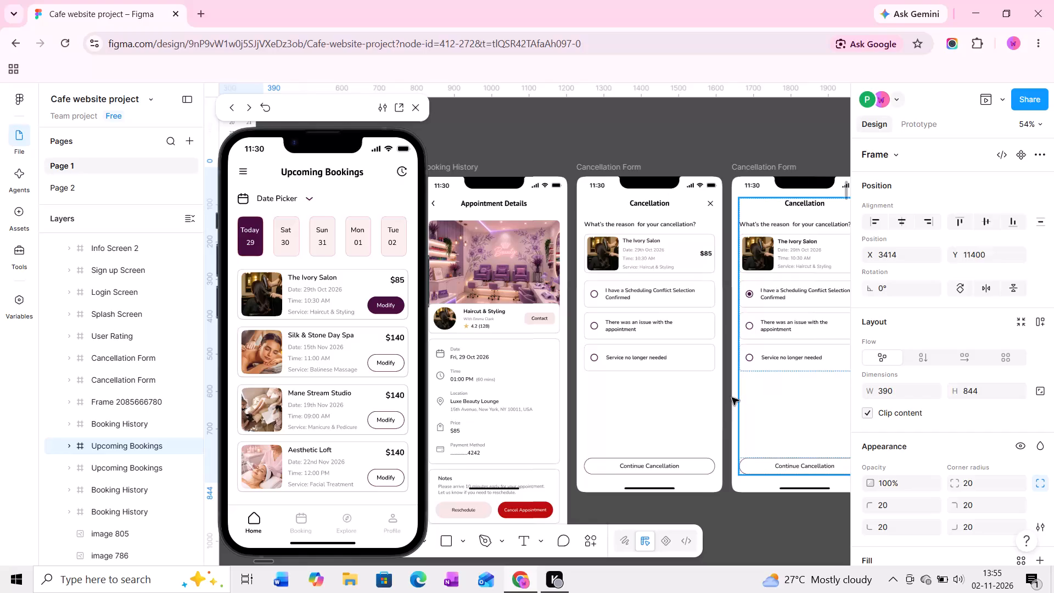
Examine the Appointment Details screen and the two Cancellation Form screens beside it.
scroll(686, 390, "down", 2, "ctrl")
middle_click_drag(683, 362, 681, 385)
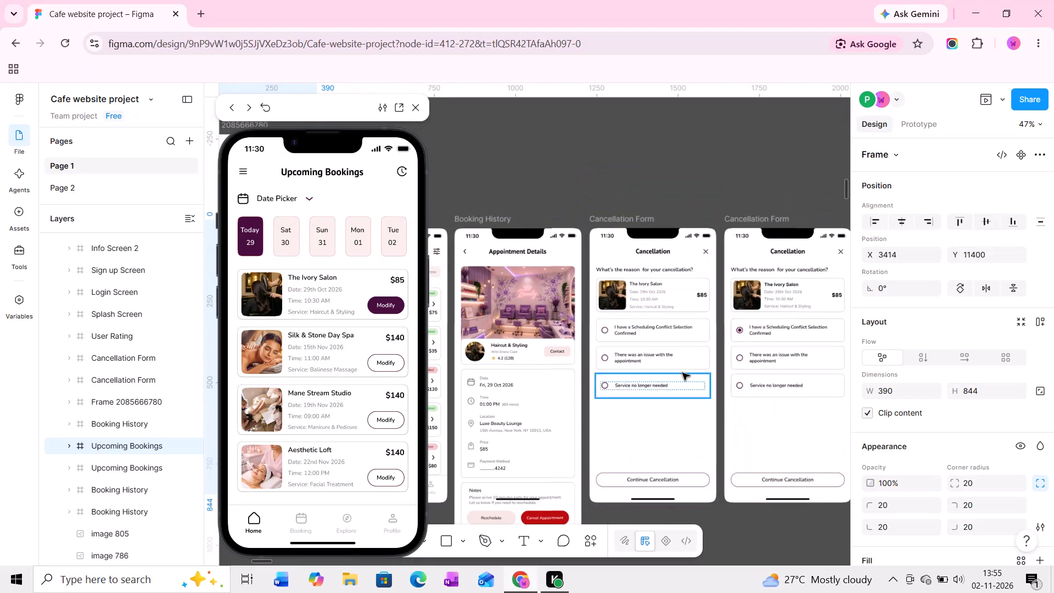
scroll(682, 366, "up", 7, "ctrl")
middle_click_drag(658, 357, 727, 356)
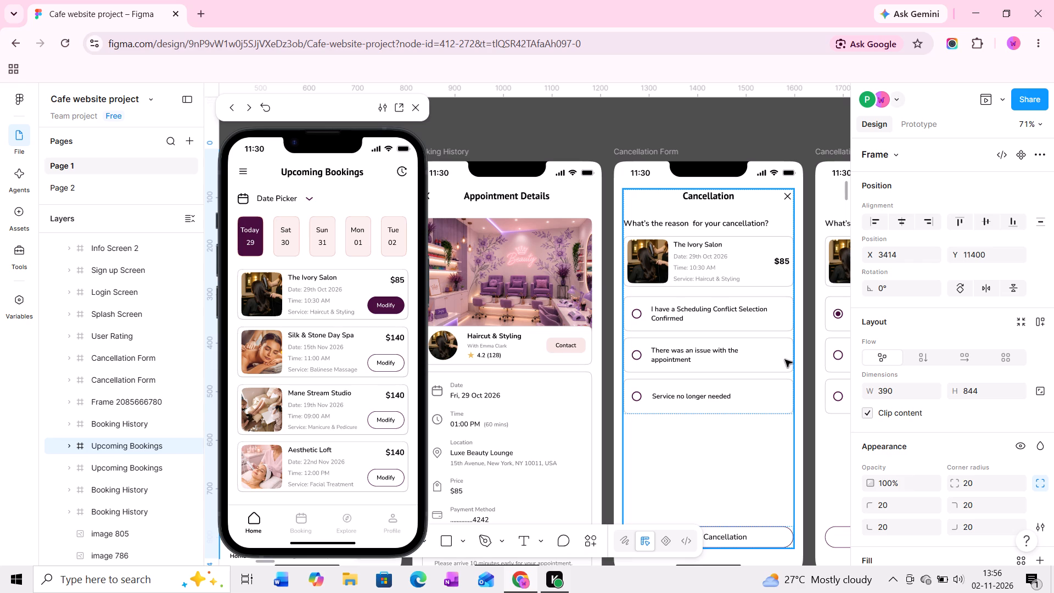
scroll(595, 411, "down", 3, "ctrl")
middle_click_drag(586, 428, 632, 343)
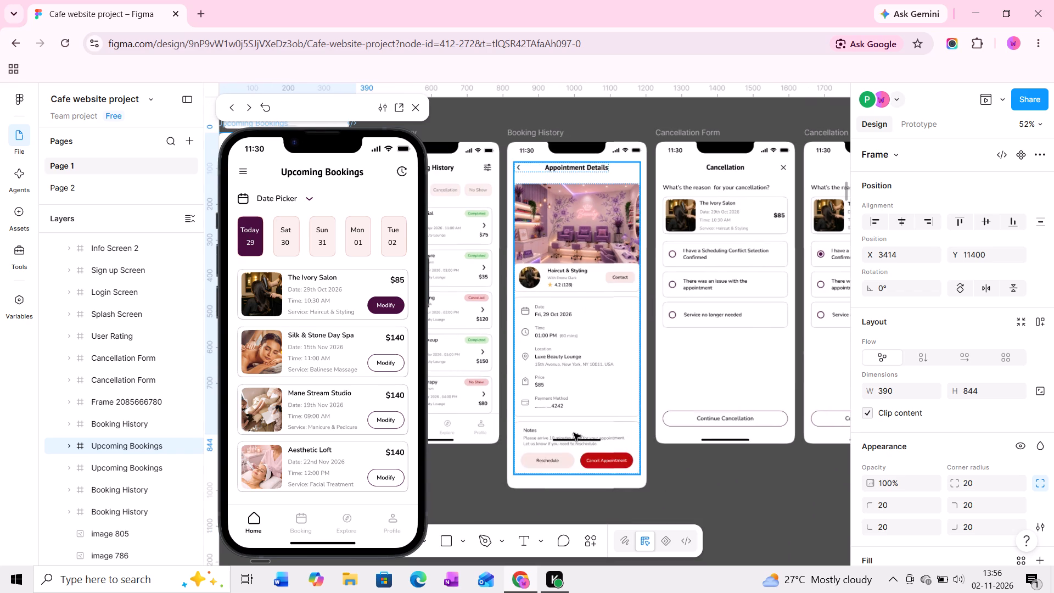
scroll(568, 444, "up", 6, "ctrl")
middle_click_drag(579, 381, 578, 409)
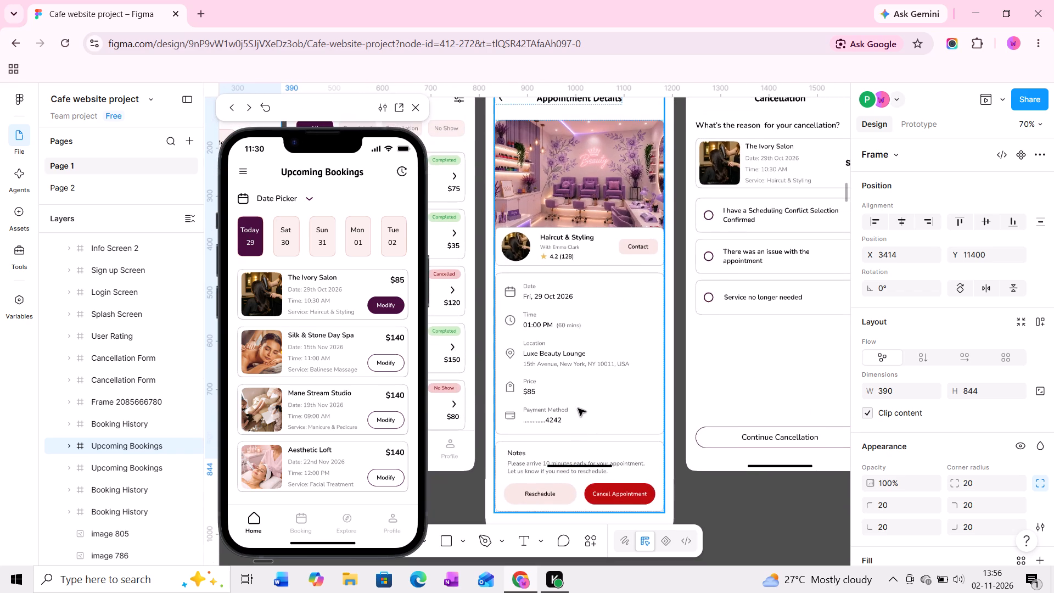
scroll(578, 409, "down", 3, "ctrl")
middle_click_drag(620, 388, 591, 440)
scroll(615, 423, "down", 3)
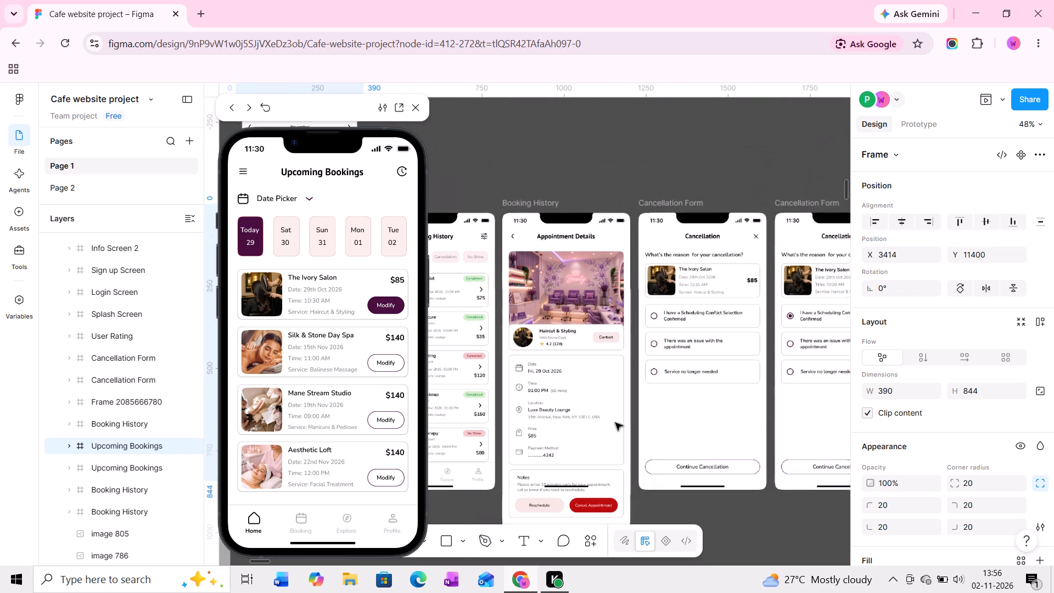
middle_click_drag(612, 419, 655, 416)
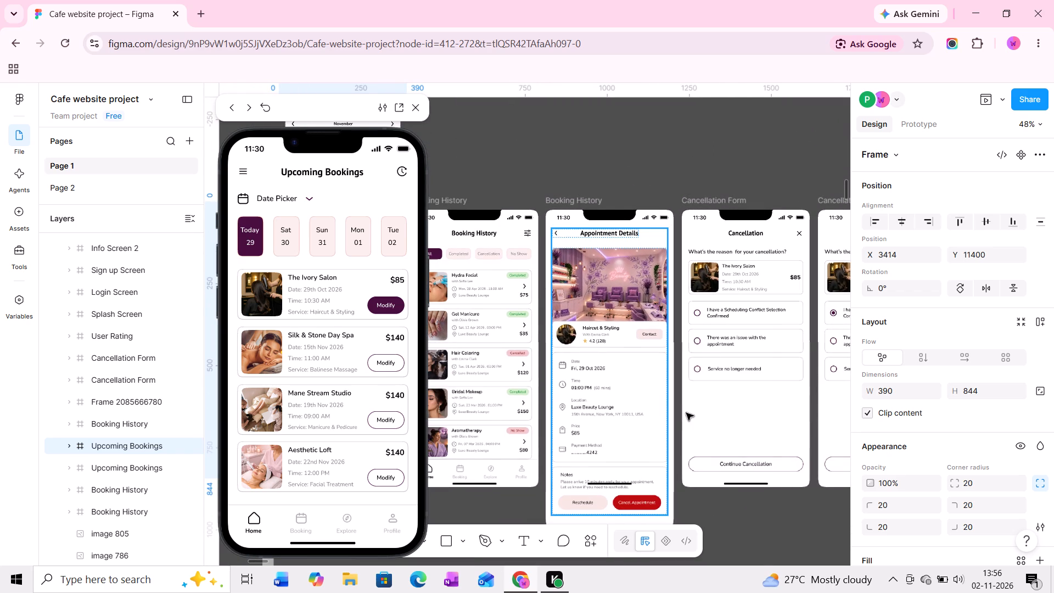
middle_click_drag(686, 413, 674, 414)
scroll(659, 410, "down", 6, "ctrl")
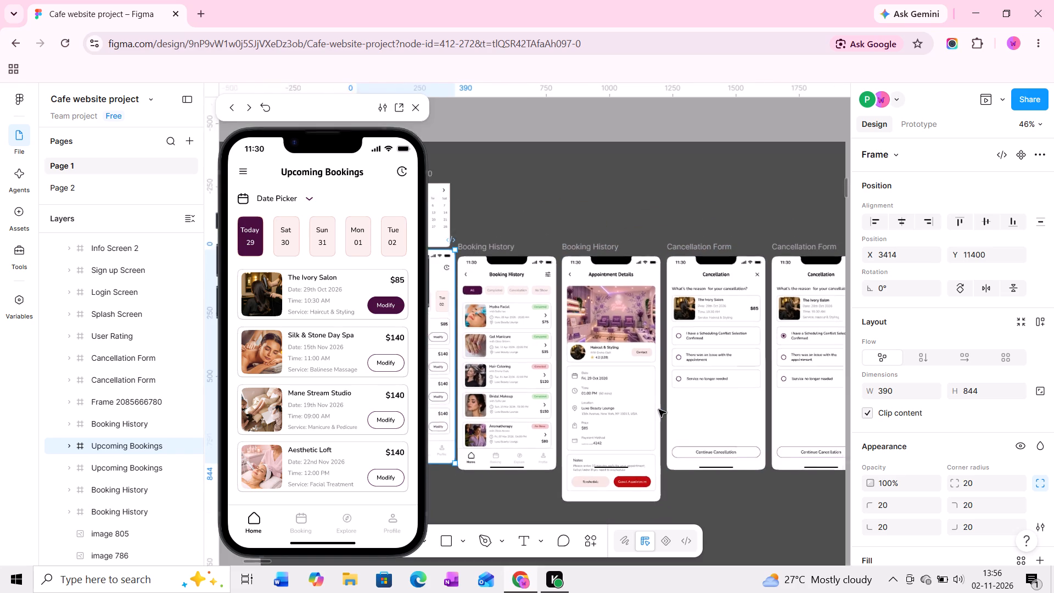
Examine the Booking History screen between the second Upcoming Bookings frame and Appointment Details.
middle_click_drag(639, 409, 658, 409, "ctrl")
scroll(658, 409, "down", 5, "ctrl")
scroll(604, 379, "up", 5, "ctrl")
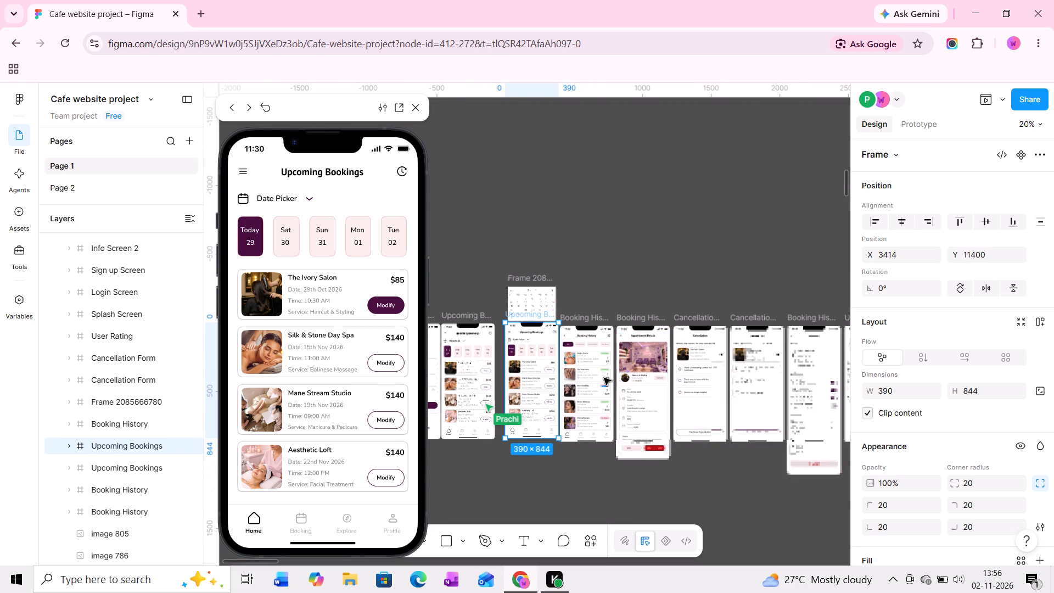
scroll(604, 378, "up", 7, "ctrl")
scroll(604, 378, "up", 14, "ctrl")
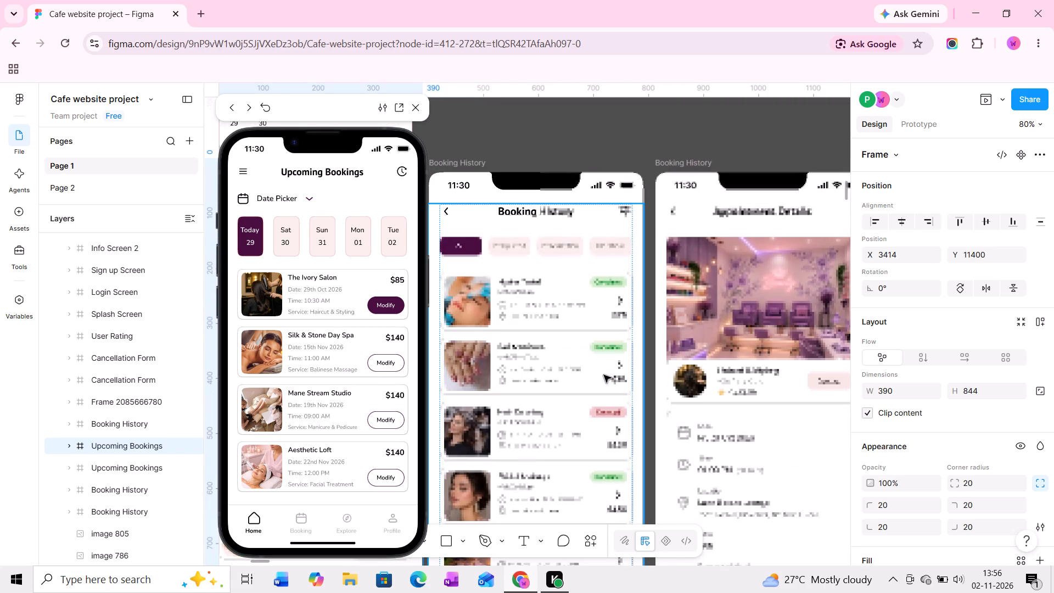
middle_click_drag(604, 376, 603, 392)
scroll(603, 392, "down", 4)
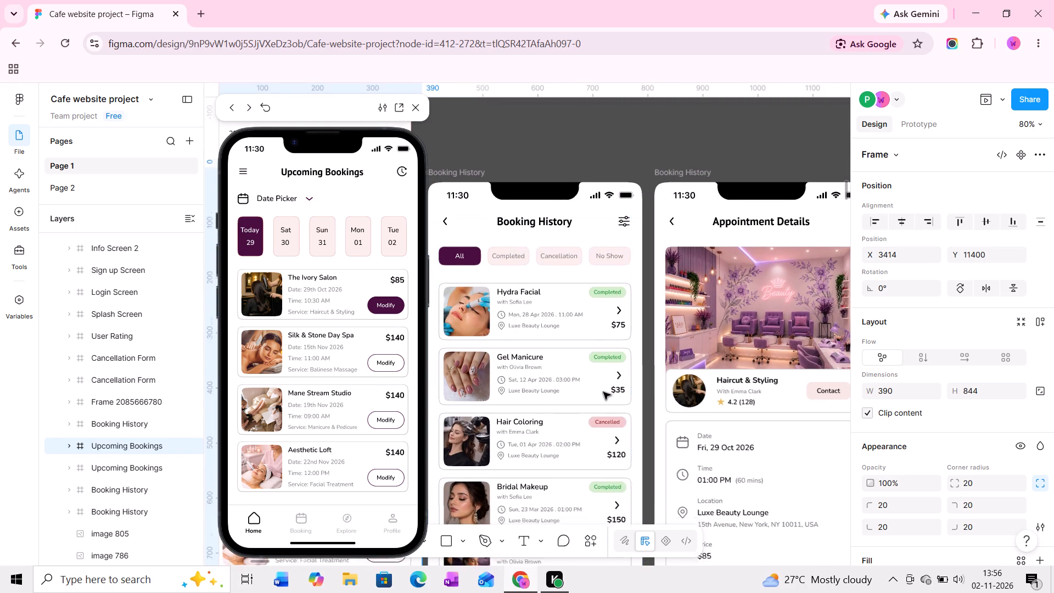
scroll(603, 392, "down", 10)
scroll(602, 399, "down", 4, "ctrl")
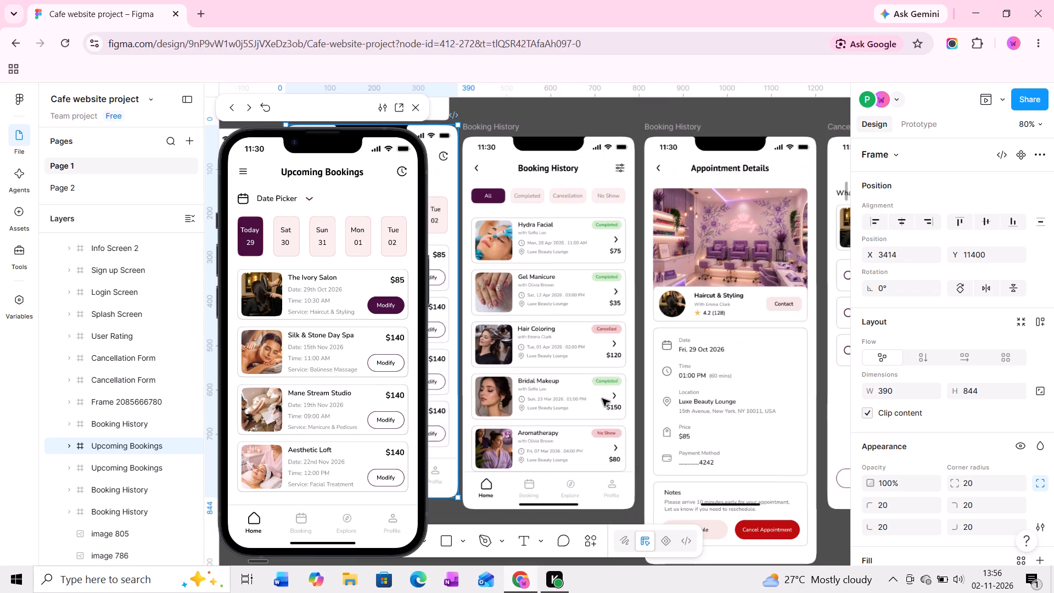
middle_click_drag(599, 402, 677, 406)
middle_click_drag(595, 398, 643, 401)
scroll(643, 401, "down", 5, "ctrl")
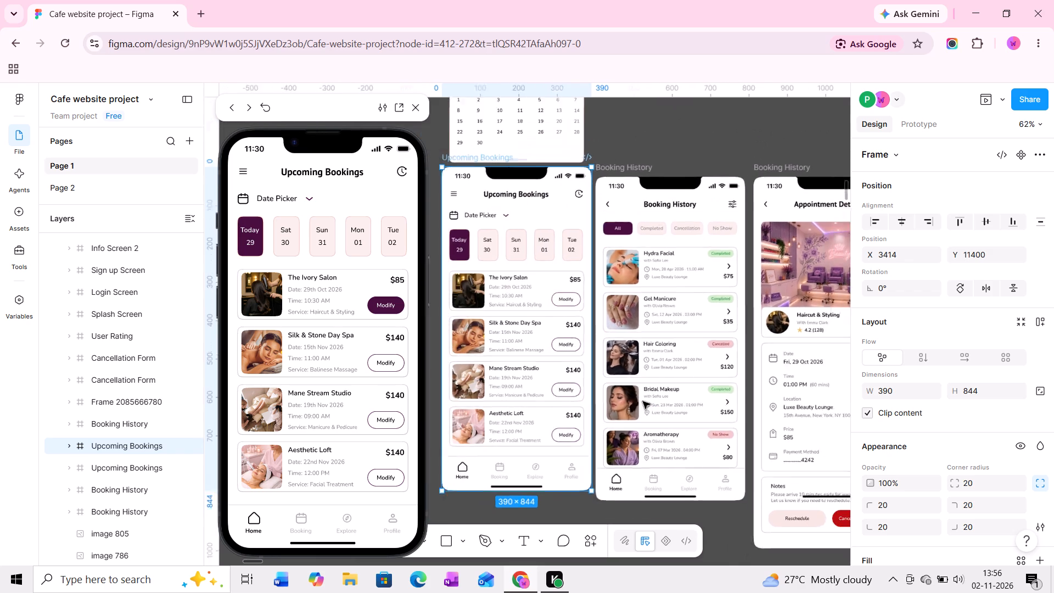
scroll(643, 401, "down", 11, "ctrl")
middle_click_drag(668, 397, 580, 407)
scroll(578, 406, "down", 10, "ctrl")
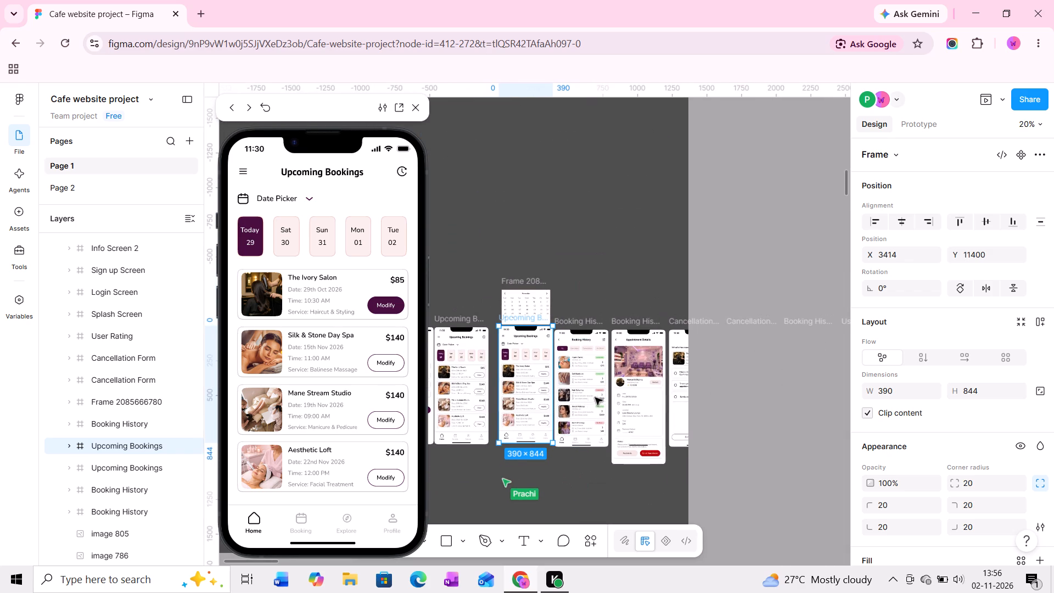
Locate the iPhone 13 & 14 - 318 home screen beside the Filter screen in Section 2.
scroll(595, 398, "down", 5, "ctrl")
middle_click_drag(638, 388, 575, 401)
scroll(575, 401, "down", 16, "ctrl")
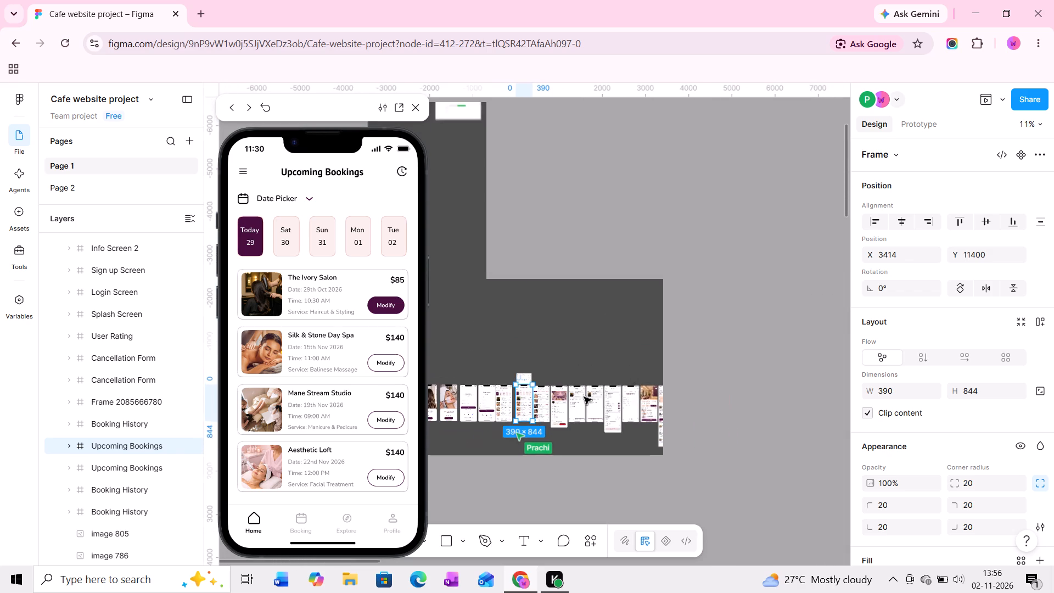
middle_click_drag(633, 382, 536, 430)
scroll(591, 380, "down", 5, "ctrl")
middle_click_drag(610, 377, 531, 422)
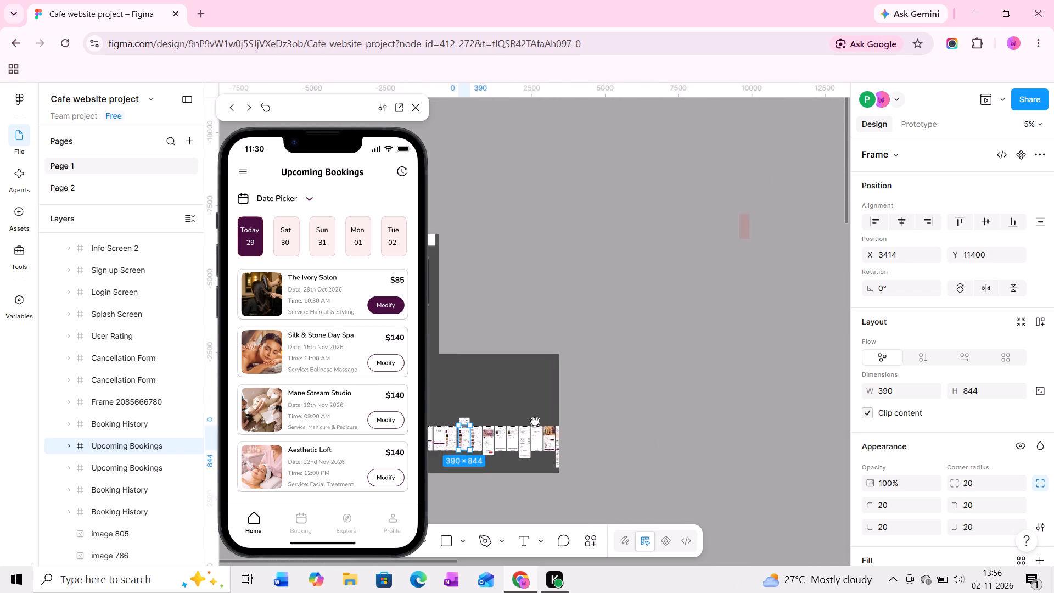
middle_click_drag(597, 383, 520, 414)
middle_click_drag(624, 377, 553, 400)
scroll(619, 367, "down", 5, "ctrl")
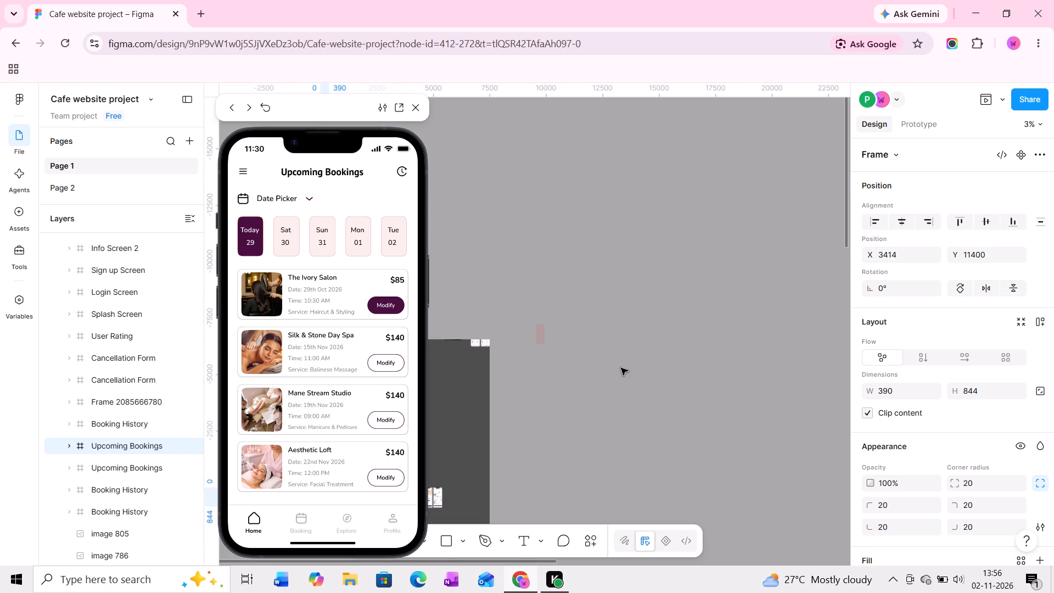
scroll(621, 368, "down", 4, "ctrl")
middle_click_drag(633, 368, 530, 391)
middle_click_drag(582, 381, 428, 371)
middle_click_drag(658, 383, 625, 379)
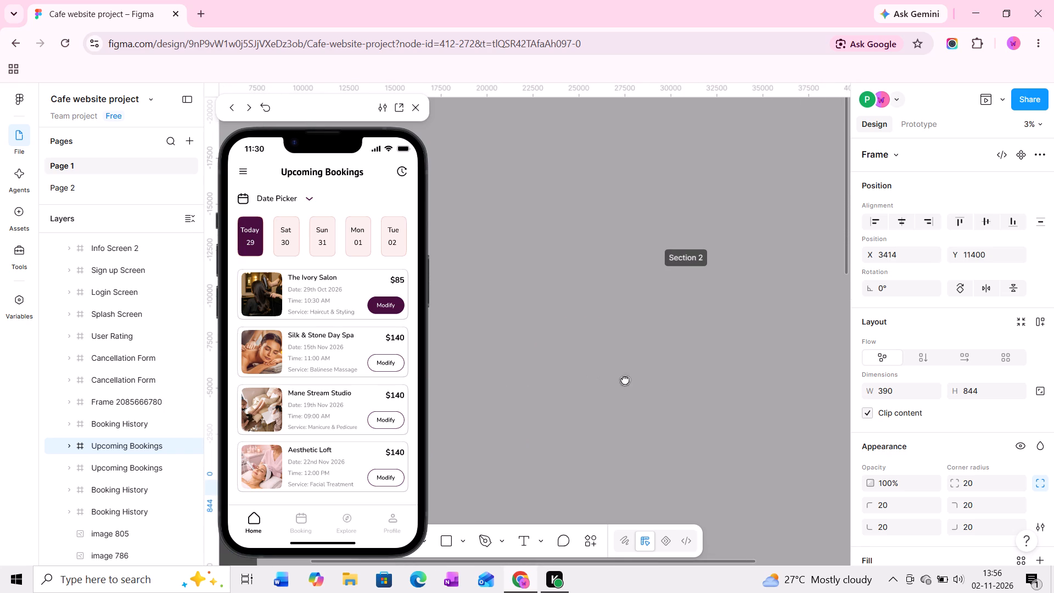
middle_click_drag(625, 379, 612, 377)
middle_click_drag(636, 377, 606, 376)
middle_click_drag(636, 366, 588, 362)
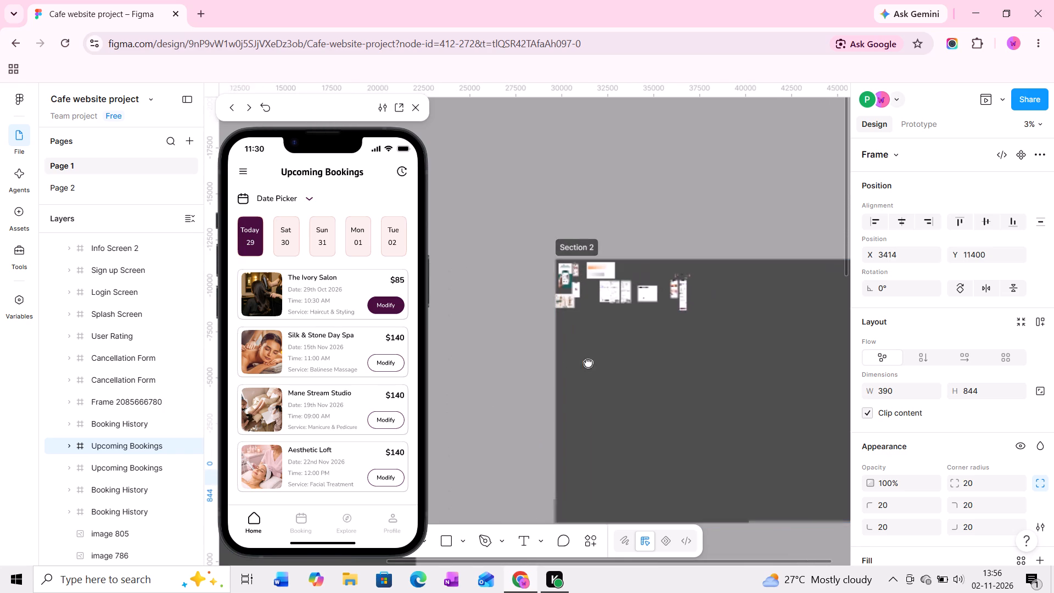
middle_click_drag(588, 362, 587, 362)
scroll(610, 340, "up", 18, "ctrl")
middle_click_drag(682, 292, 606, 299)
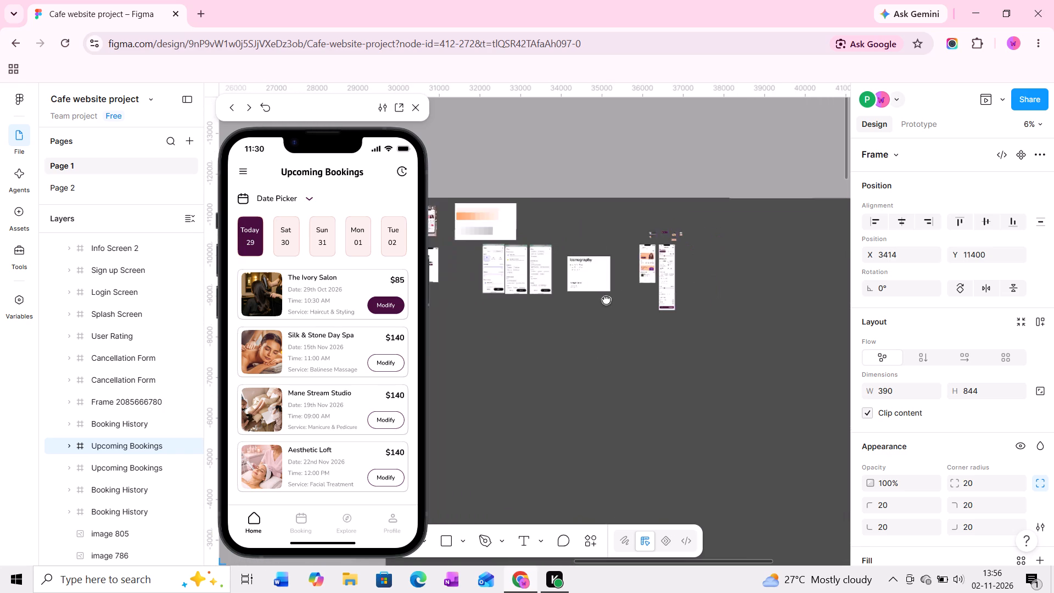
middle_click_drag(606, 299, 607, 299)
scroll(649, 293, "up", 6, "ctrl")
scroll(656, 221, "up", 20, "ctrl")
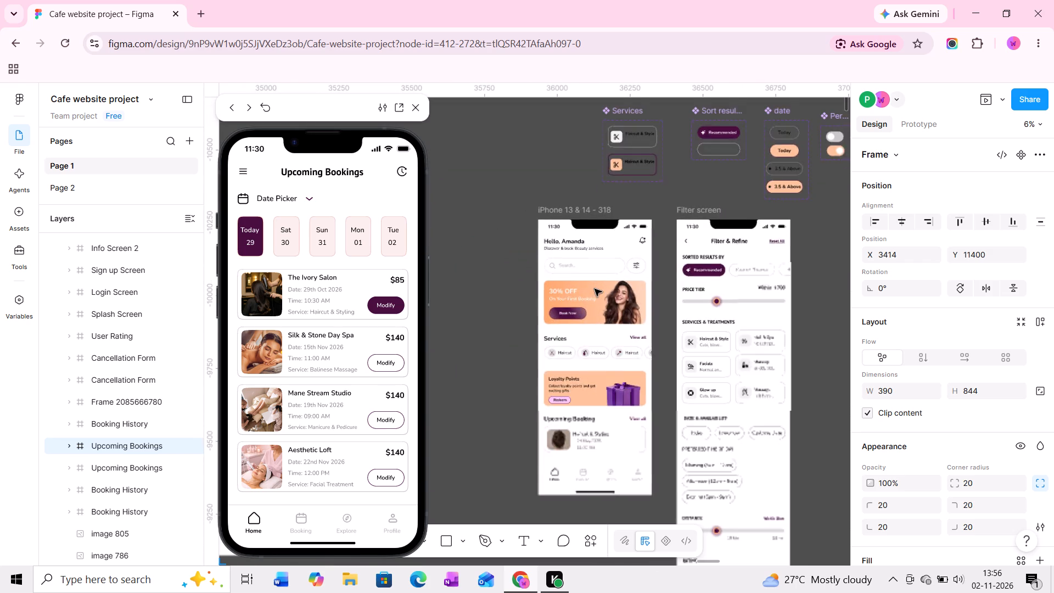
scroll(595, 289, "up", 6, "ctrl")
Examine the home screen's promo banner, Services row, Loyalty Points card, Upcoming Booking card and bottom navigation.
middle_click_drag(597, 290, 609, 220)
middle_click_drag(604, 286, 605, 270)
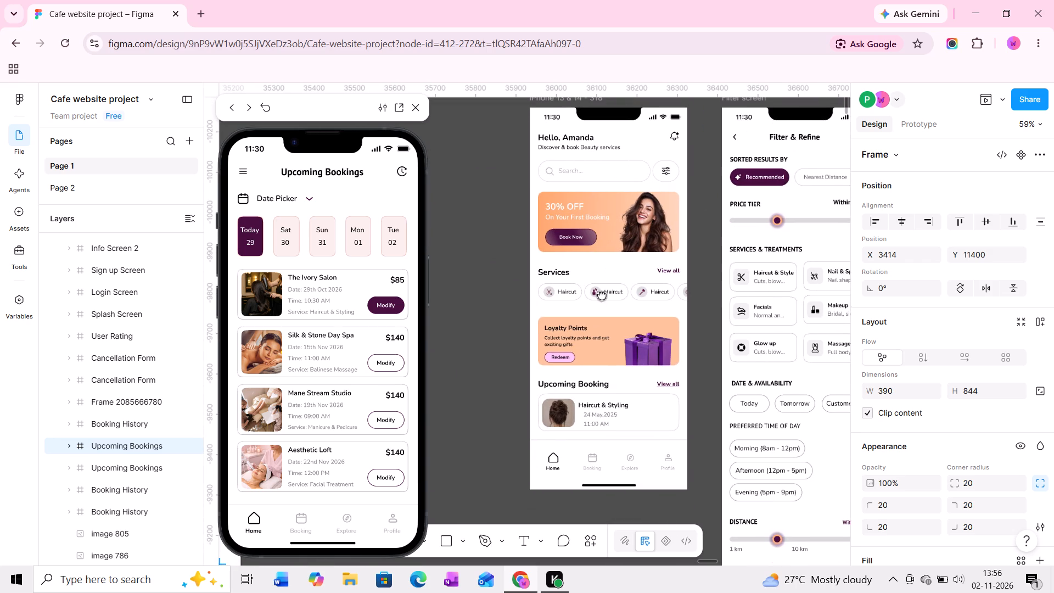
scroll(610, 394, "up", 4, "ctrl")
middle_click_drag(621, 413, 625, 340)
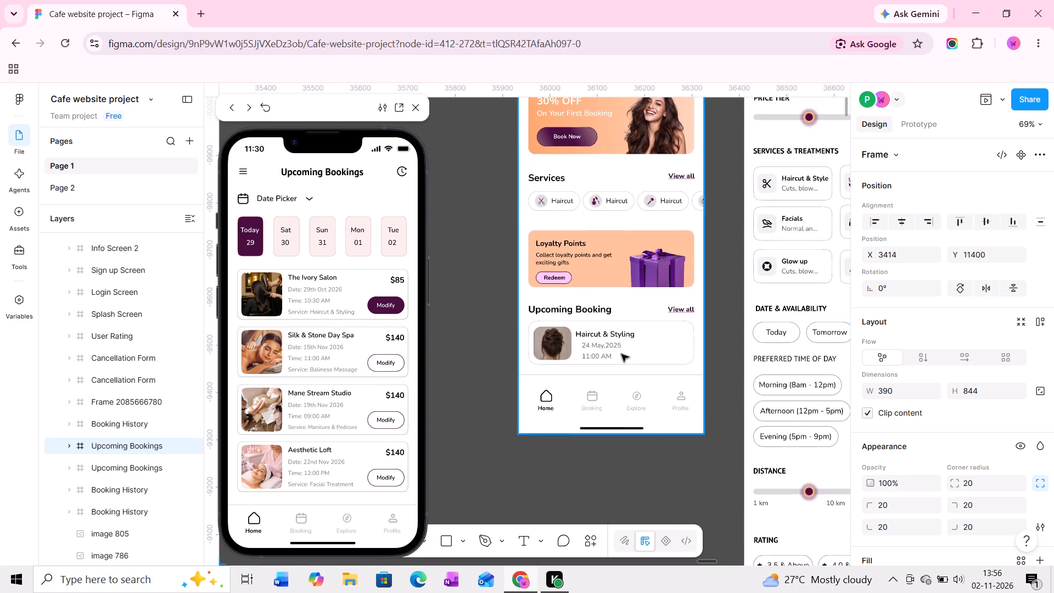
scroll(621, 354, "up", 2, "ctrl")
middle_click_drag(623, 365, 616, 324)
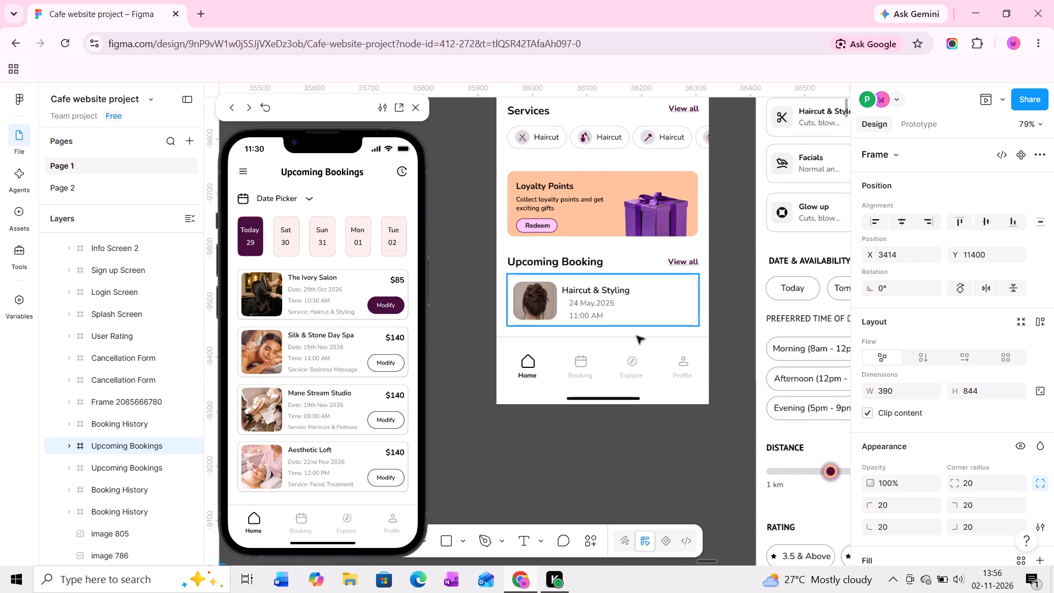
middle_click_drag(671, 348, 641, 341)
scroll(627, 361, "up", 2, "ctrl")
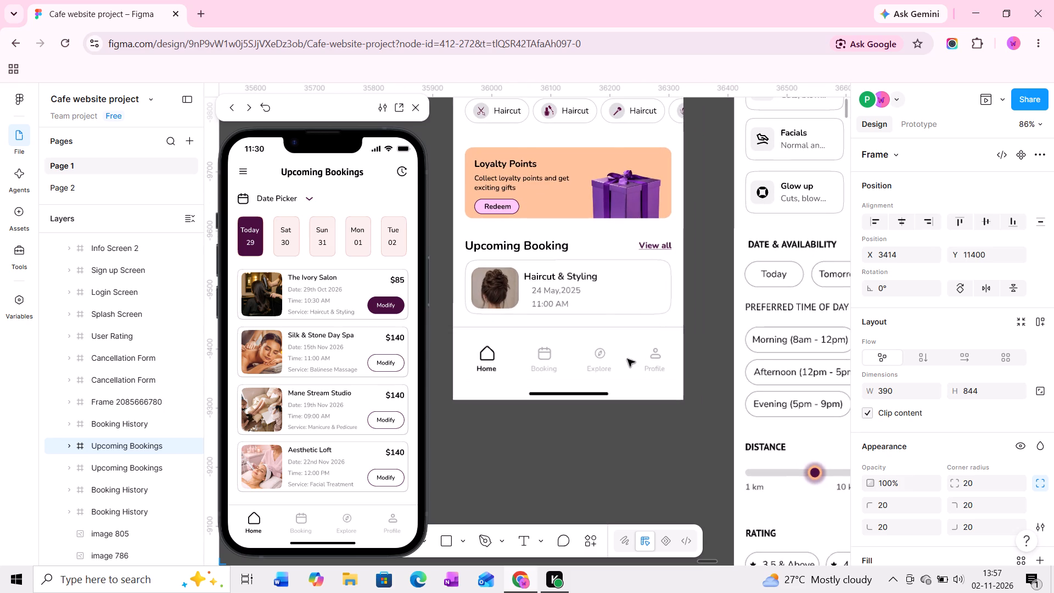
middle_click_drag(627, 357, 627, 370)
scroll(627, 370, "down", 2, "ctrl")
middle_click_drag(625, 323, 624, 349)
scroll(624, 349, "down", 2, "ctrl")
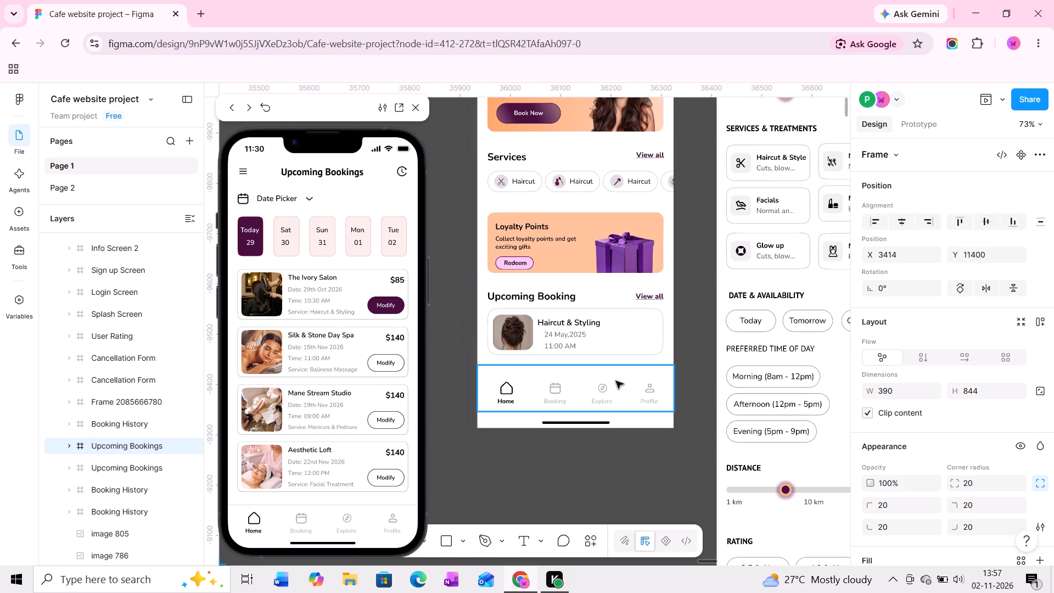
middle_click(616, 368)
middle_click_drag(624, 313, 623, 377)
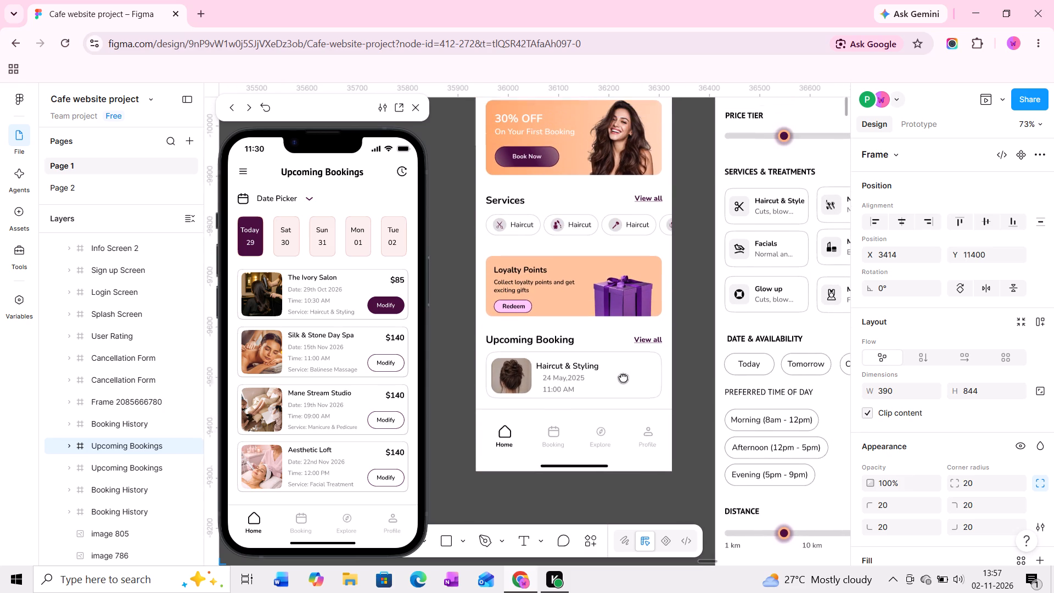
middle_click_drag(623, 377, 624, 379)
middle_click_drag(659, 333, 662, 410)
scroll(609, 199, "up", 4, "ctrl")
middle_click_drag(607, 216, 607, 251)
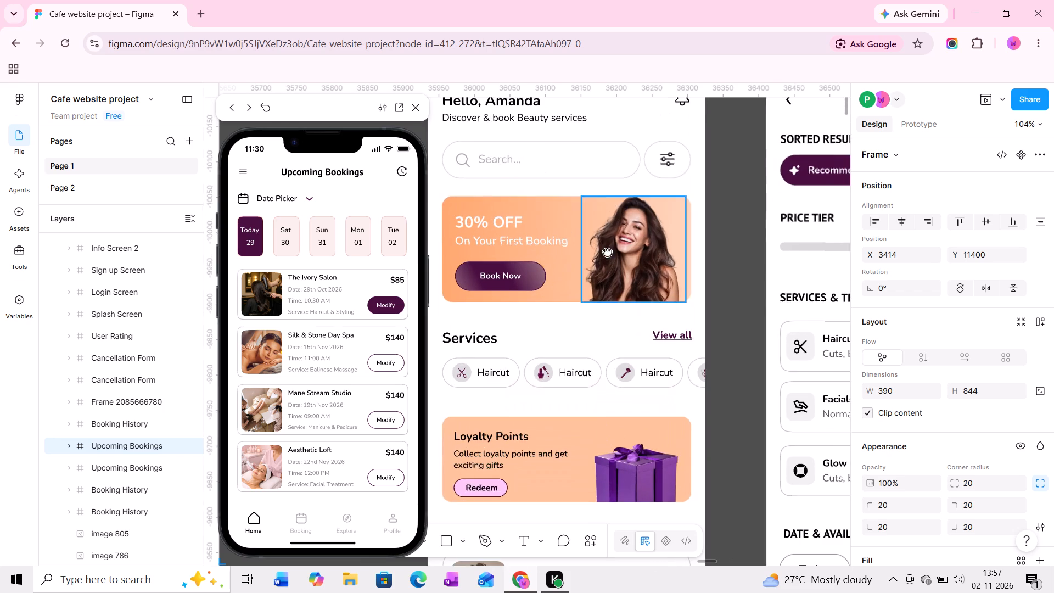
middle_click_drag(607, 251, 607, 298)
scroll(607, 298, "down", 2, "ctrl")
middle_click_drag(603, 307, 604, 298)
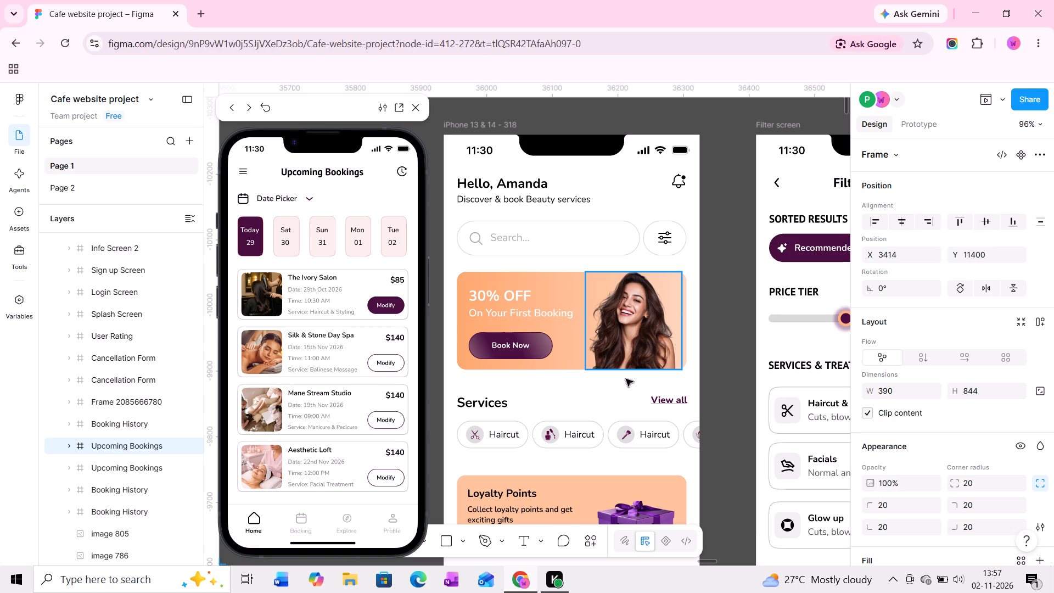
Change the label of the third Services chip, with the brush icon, to "Make up" on the home screen.
scroll(600, 414, "down", 4, "ctrl")
middle_click_drag(598, 467, 596, 387)
scroll(632, 364, "up", 9, "ctrl")
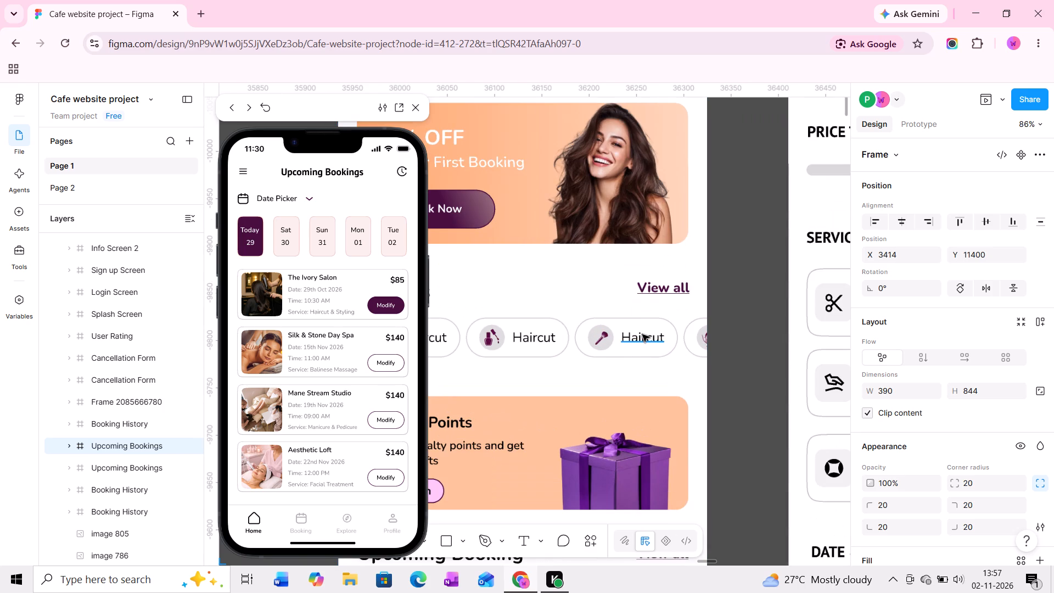
double_click(643, 333, "ctrl")
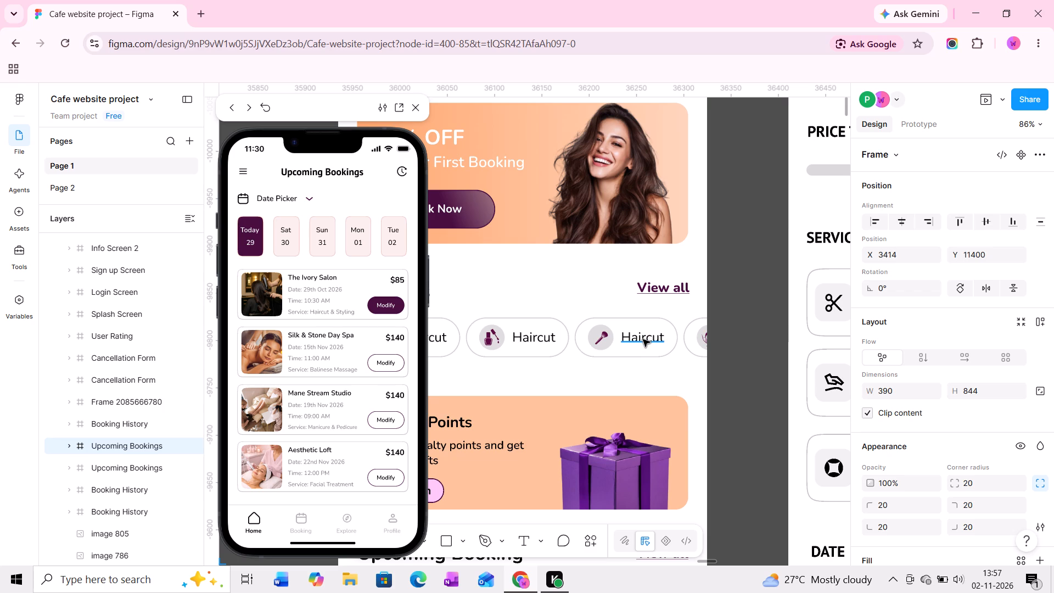
double_click(643, 339)
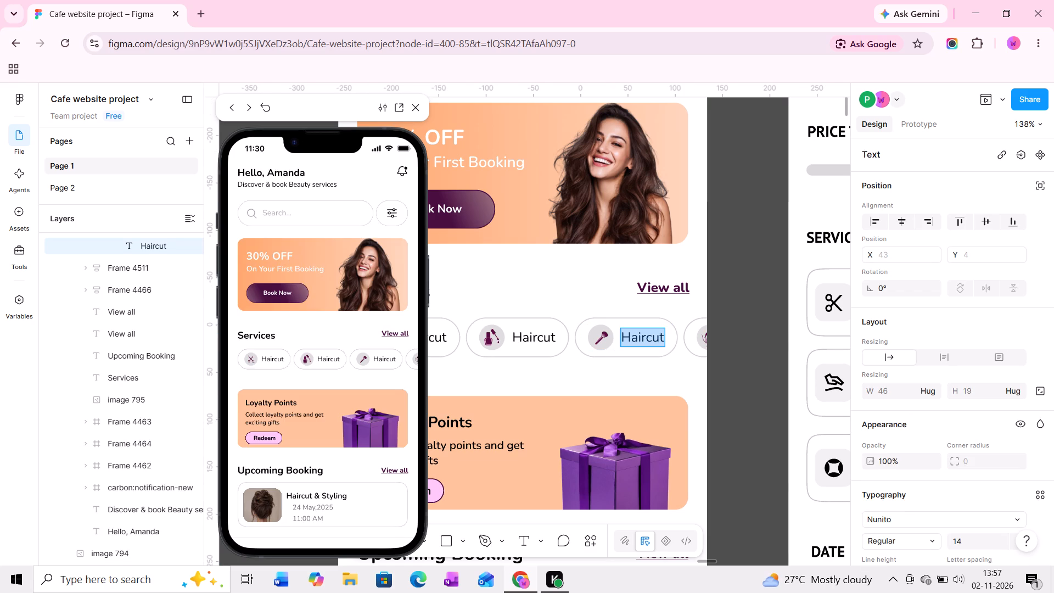
type("Make")
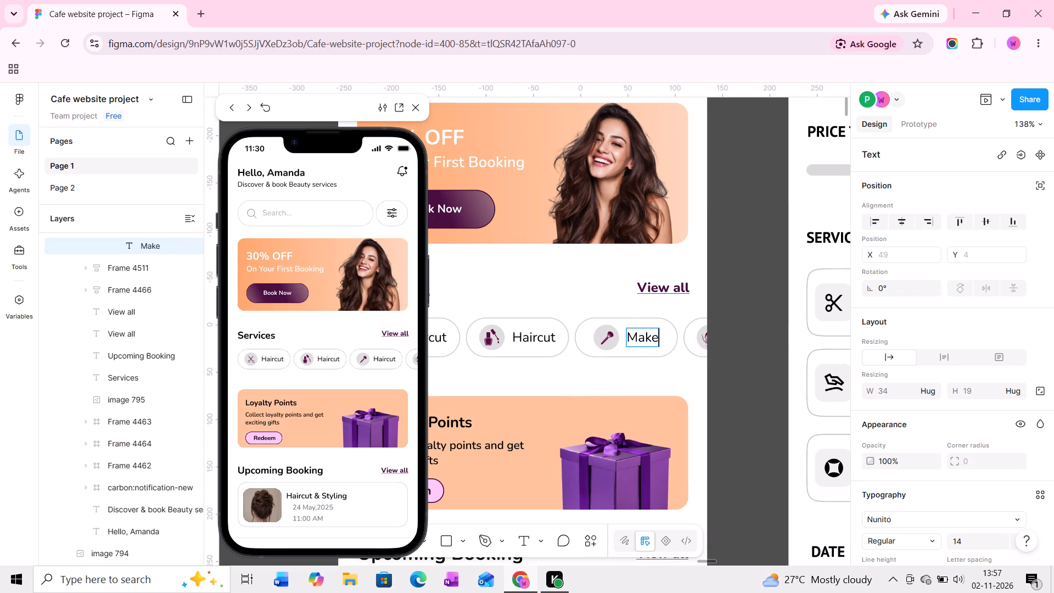
key("space")
type("up")
scroll(640, 338, "up", 2)
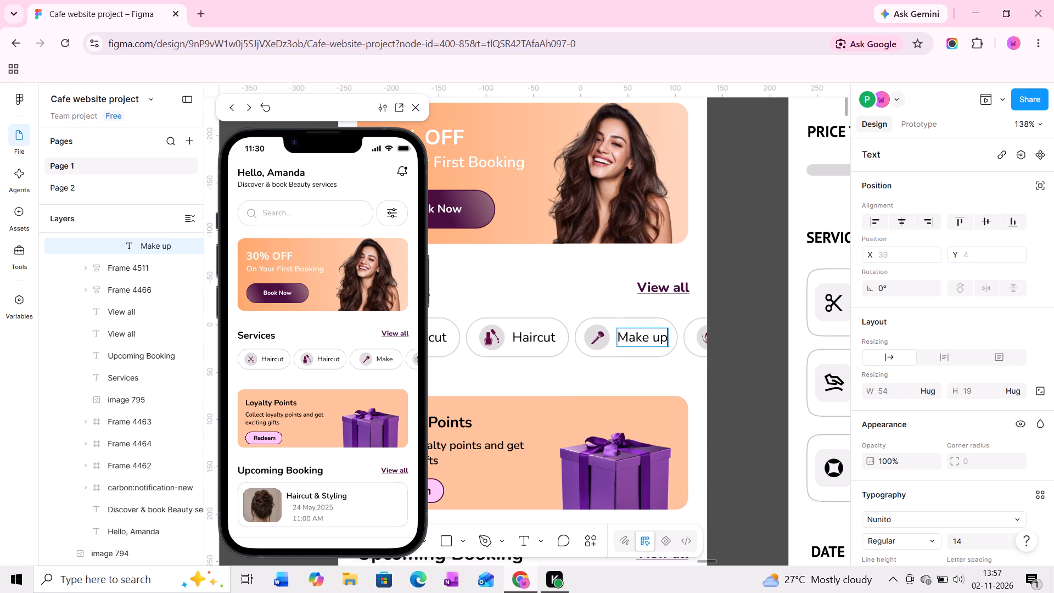
left_click(732, 350)
Replace the label of the second Services chip, with the nail polish icon, with text starting "Nail".
scroll(726, 374, "down", 4, "ctrl")
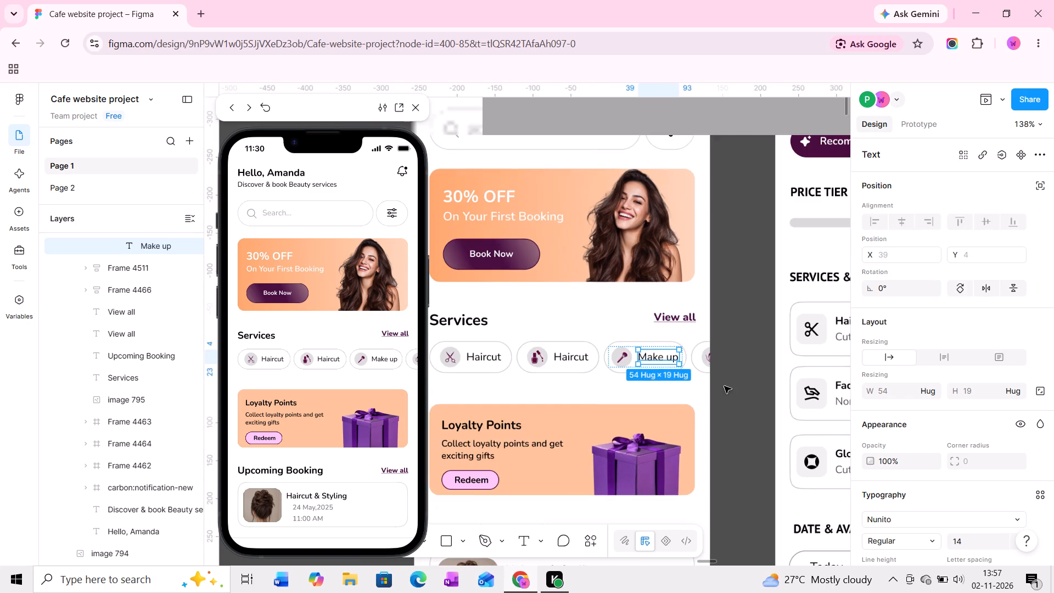
scroll(724, 386, "down", 4, "ctrl")
middle_click_drag(702, 410, 775, 375)
scroll(708, 349, "up", 11, "ctrl")
double_click(707, 325, "ctrl")
scroll(708, 324, "up", 9, "ctrl")
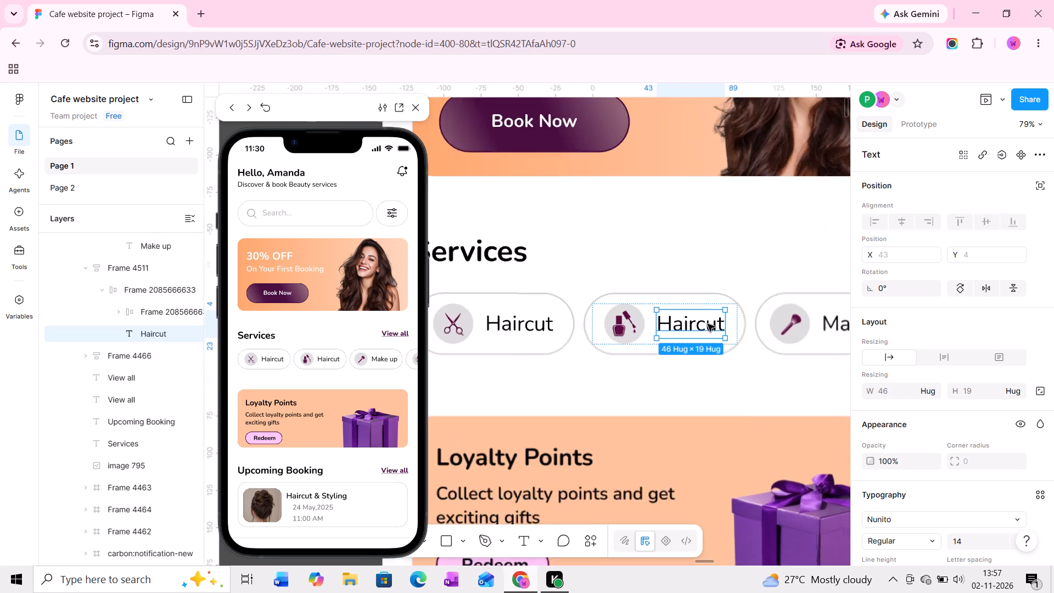
left_click(707, 324)
left_click(702, 325)
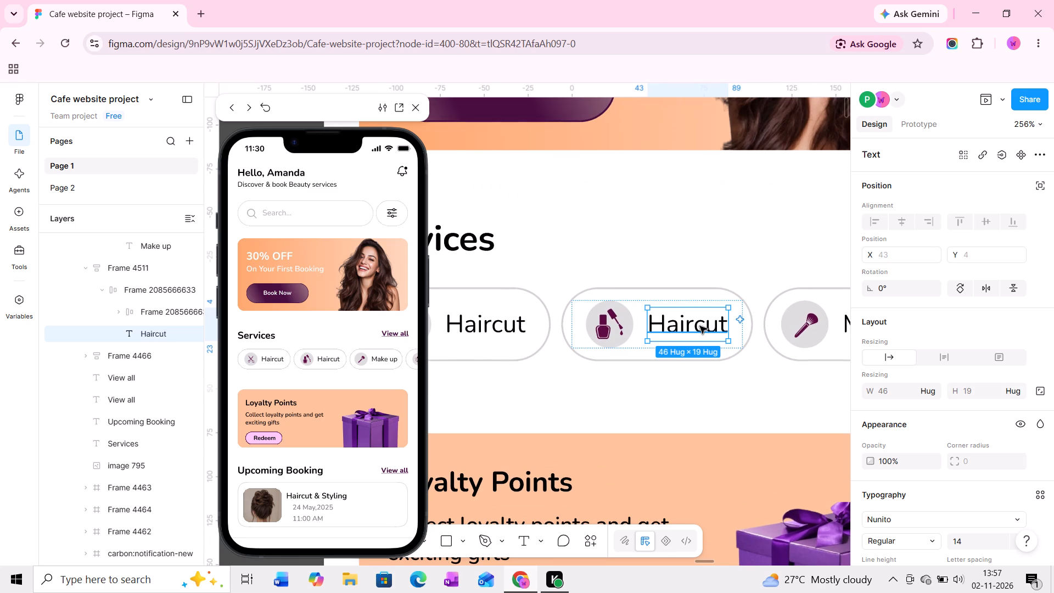
double_click(700, 326)
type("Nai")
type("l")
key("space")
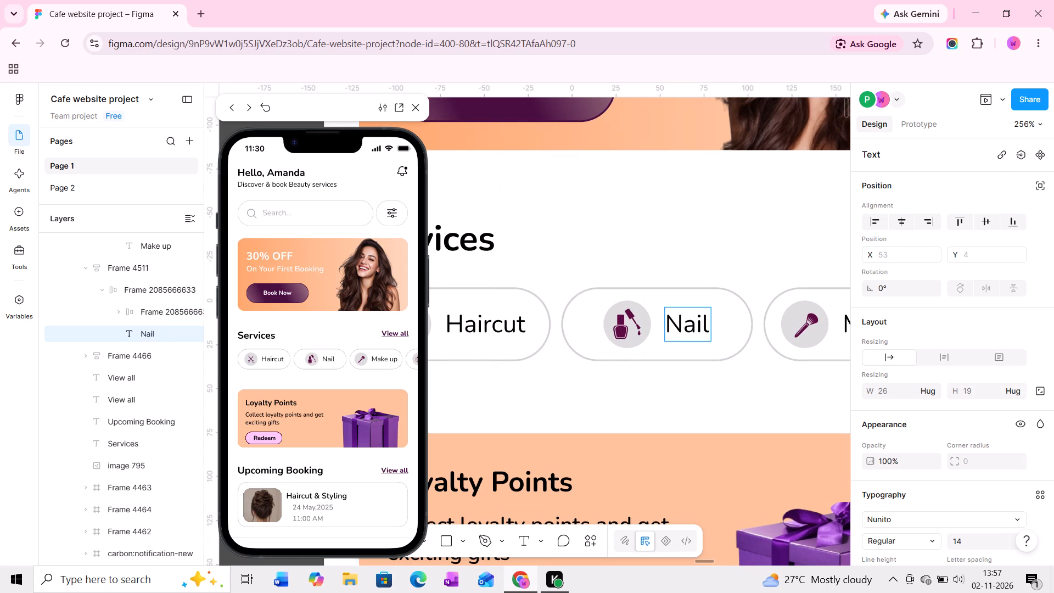
Complete the second Services chip's label, beside the nail polish icon, so it reads "Nail Art".
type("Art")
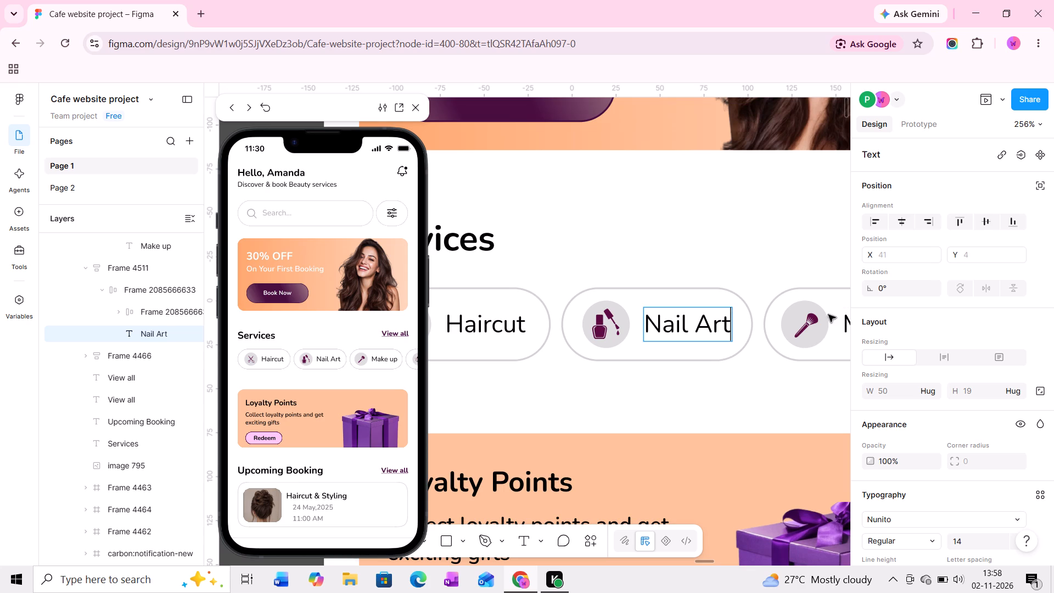
left_click(781, 237)
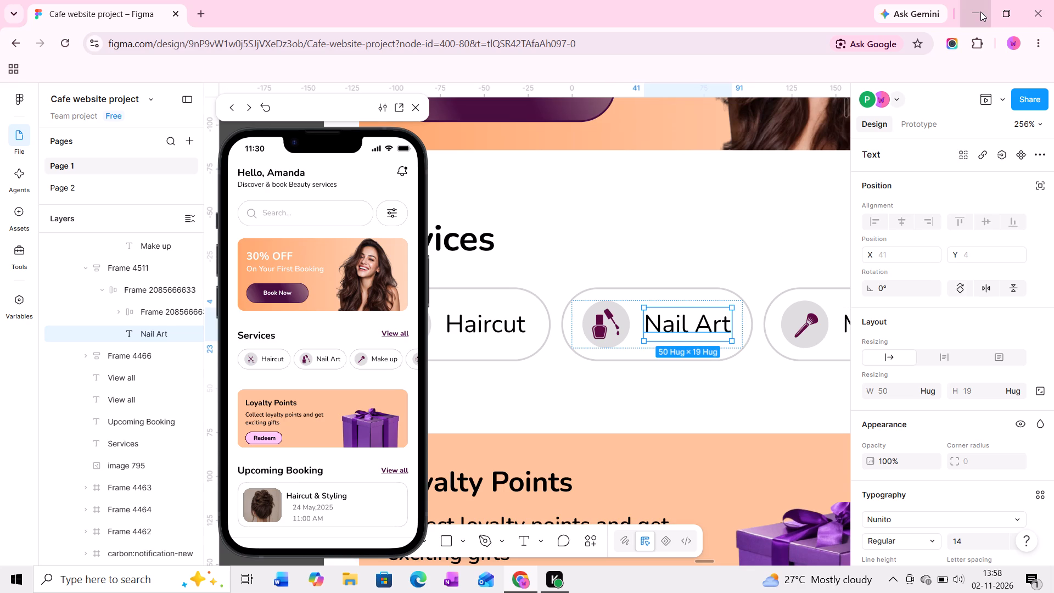
Open WhatsApp in a new browser tab.
left_click(203, 10)
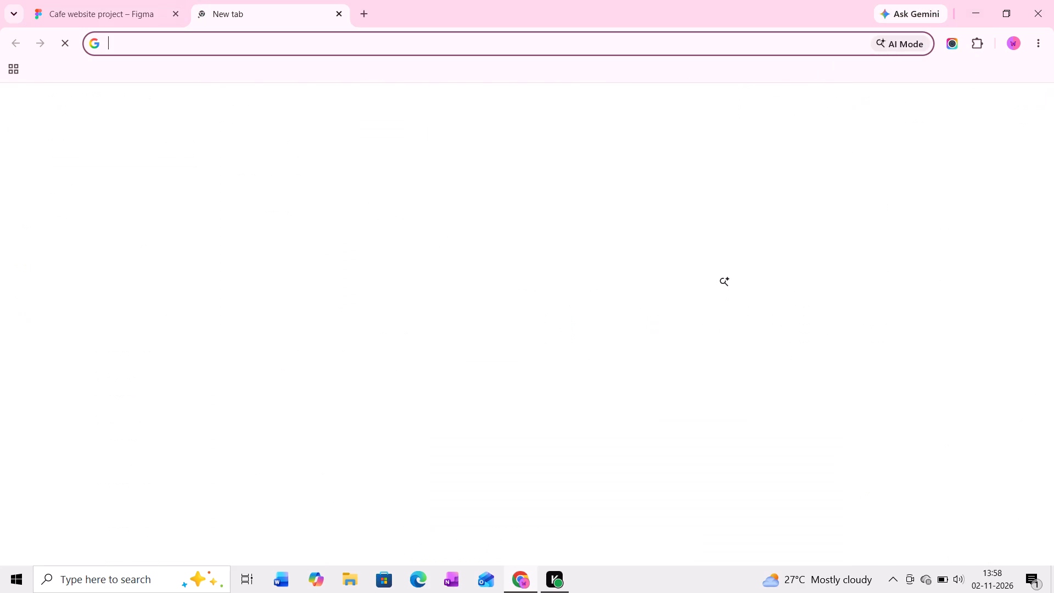
left_click(288, 418)
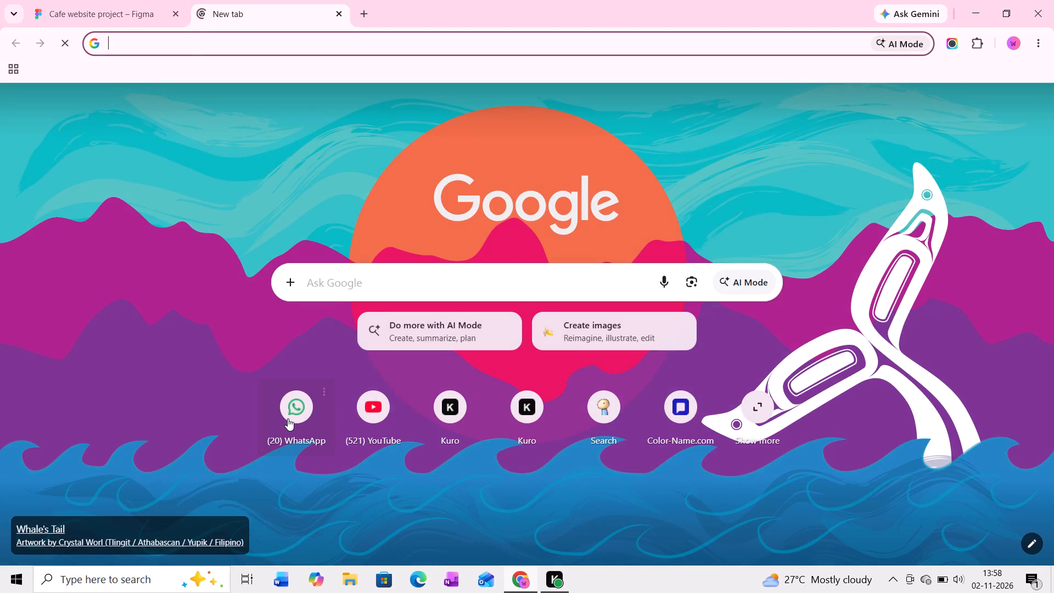